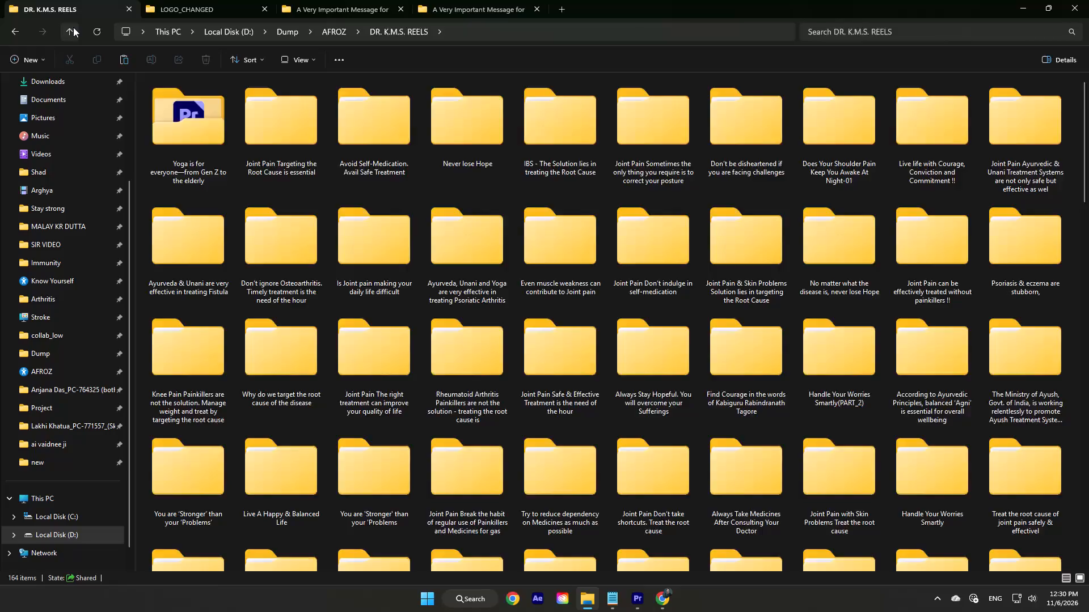
# Create a folder in Afroz Sharing's SIR VIDEO named "A Very Important Message for Everyone", copying the name from the matching network project folder.
pyautogui.click(465, 145)
pyautogui.moveTo(466, 145); pyautogui.dragTo(461, 142)
pyautogui.doubleClick(191, 108)
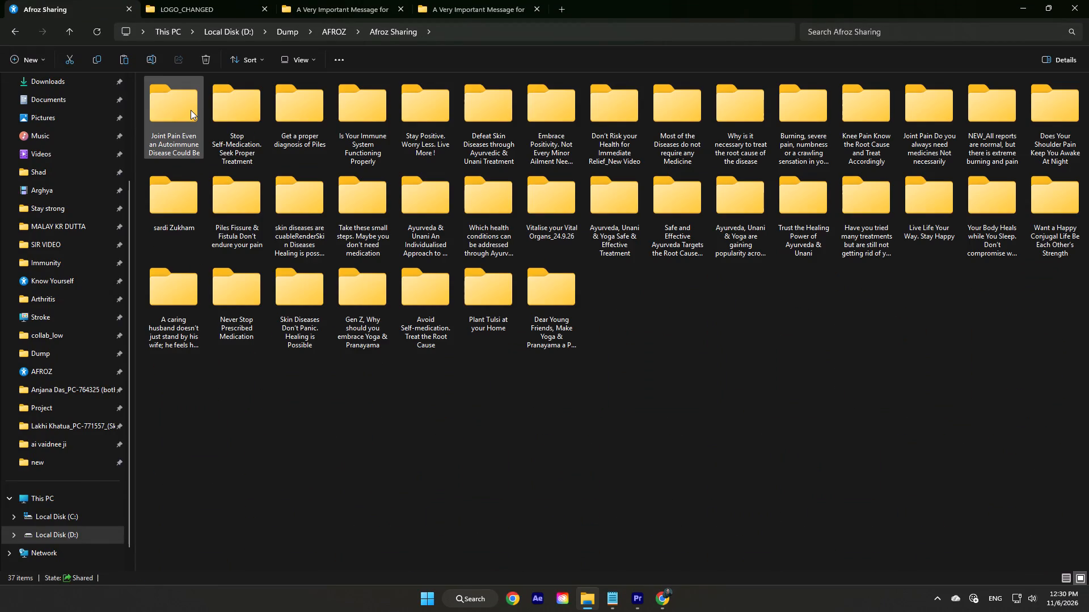
pyautogui.click(497, 0)
pyautogui.click(311, 0)
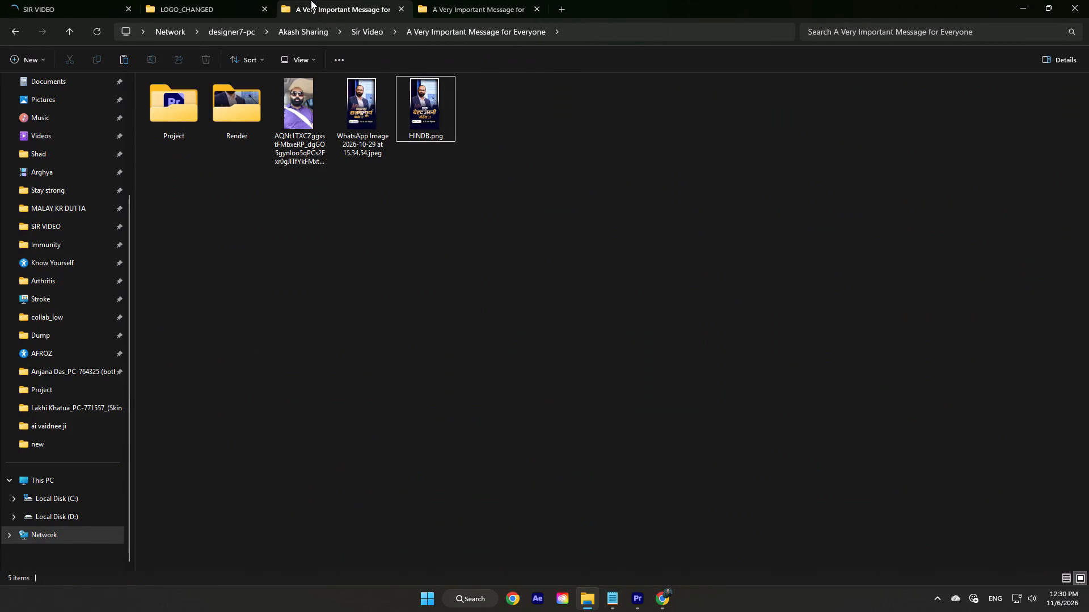
pyautogui.click(584, 33)
pyautogui.moveTo(480, 35); pyautogui.dragTo(268, 16)
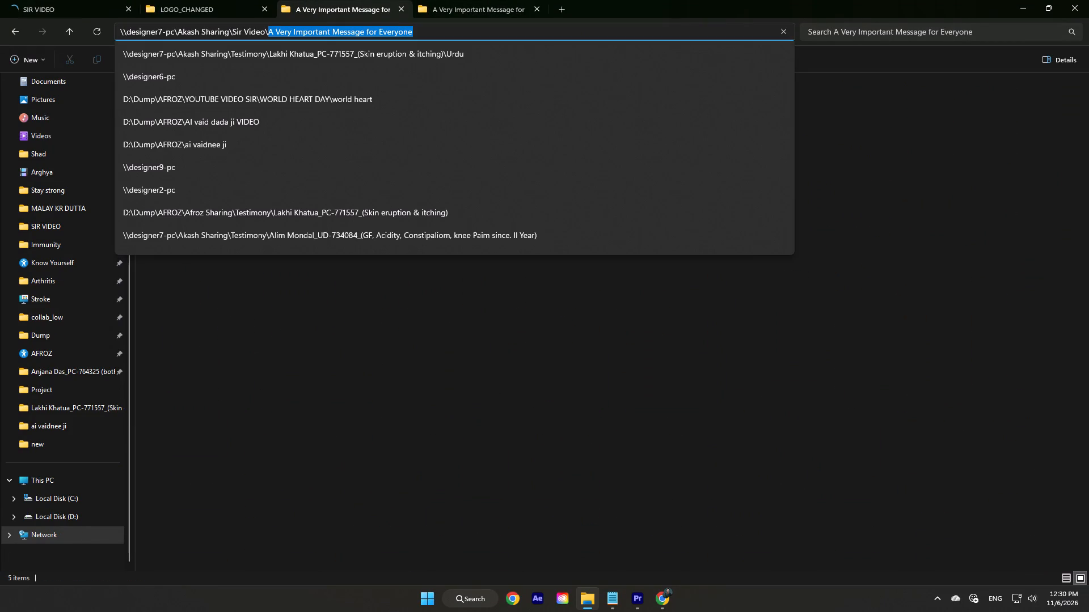
pyautogui.moveTo(268, 16); pyautogui.dragTo(267, 16)
pyautogui.hotkey('ctrl', 'c')
pyautogui.click(81, 2)
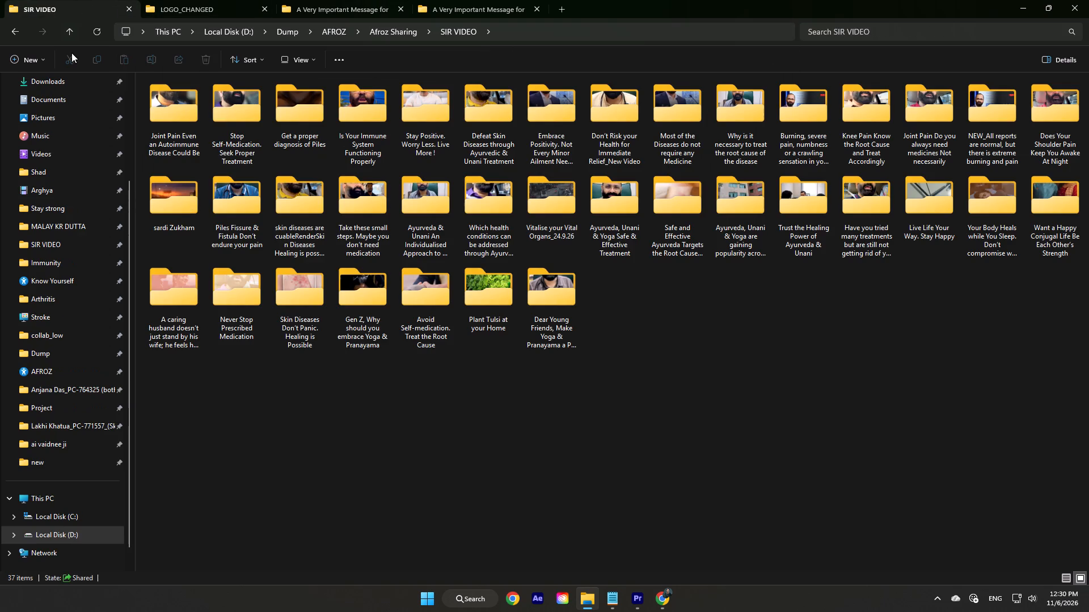
pyautogui.rightClick(334, 406)
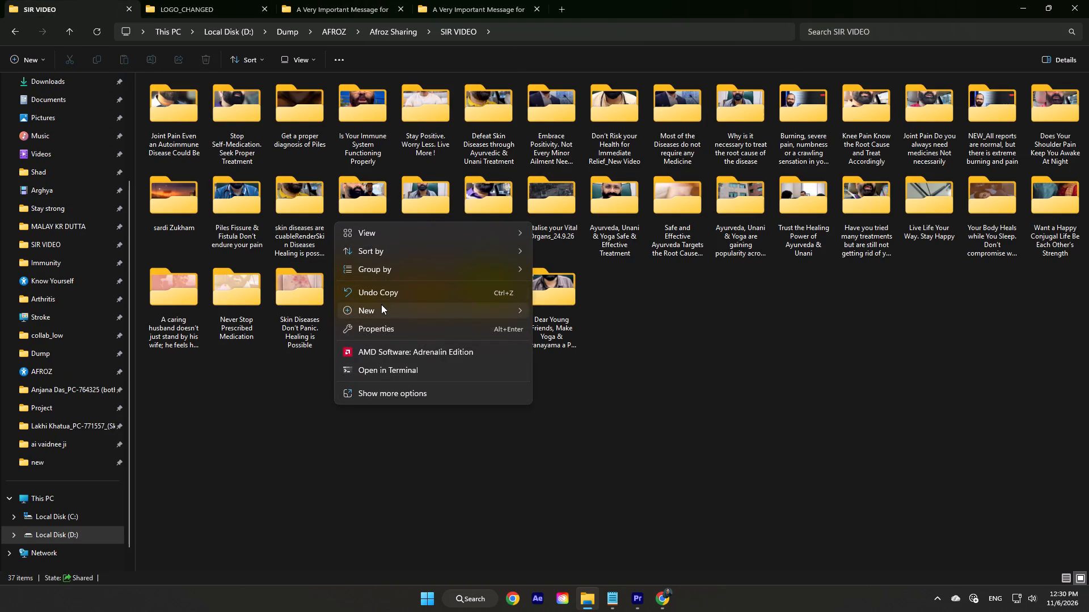
pyautogui.click(552, 314)
pyautogui.hotkey('ctrl', 'v')
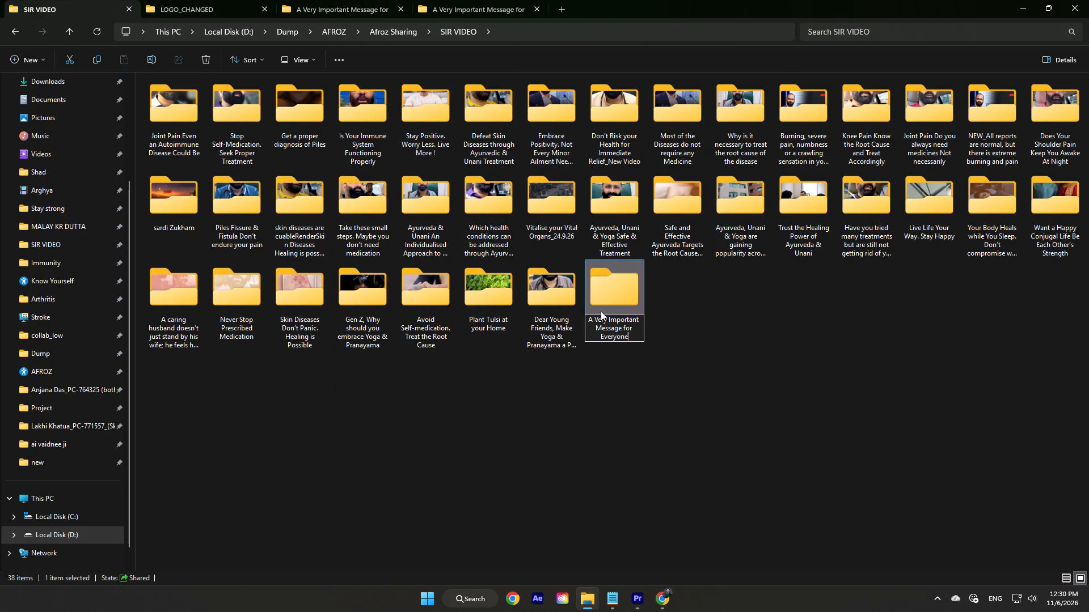
# In Premiere, set the Sequence 01 export location to the new D: drive folder, using that folder's copied path.
pyautogui.doubleClick(619, 297)
pyautogui.click(659, 37)
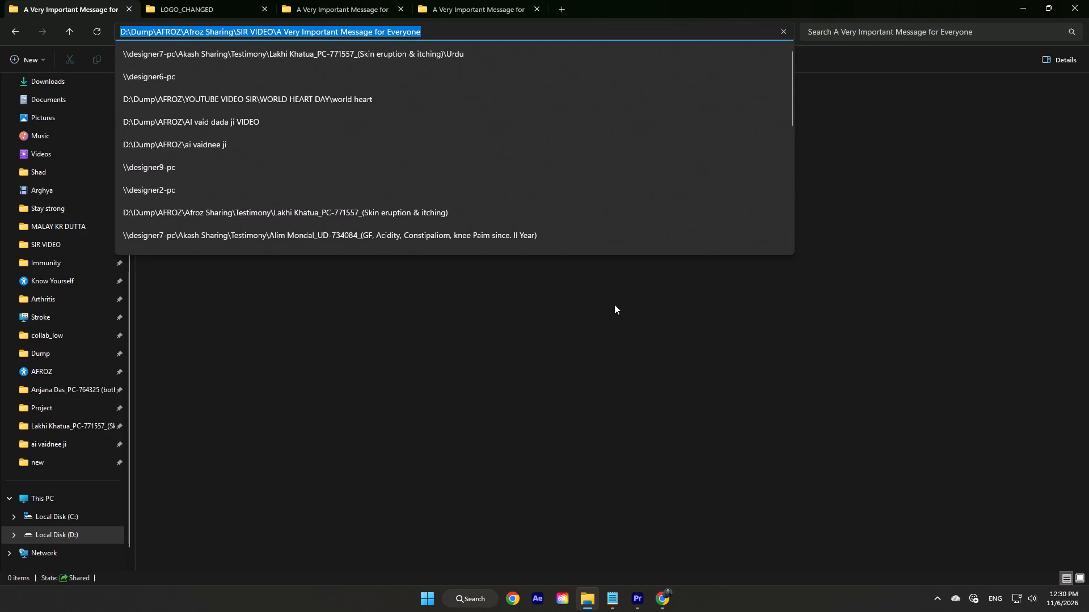
pyautogui.hotkey('ctrl', 'c')
pyautogui.click(623, 334)
pyautogui.click(634, 608)
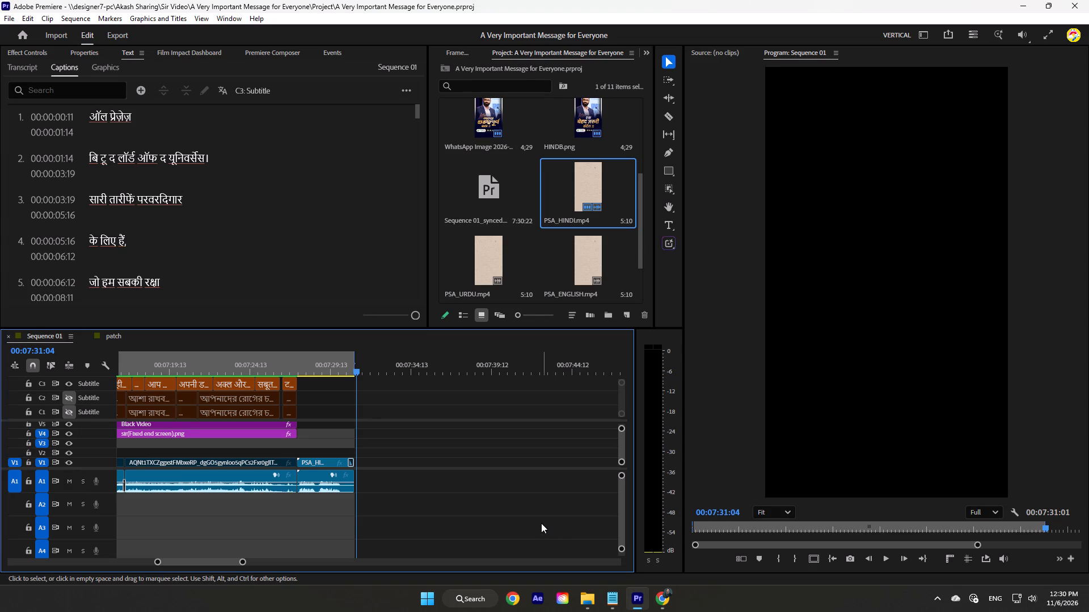
pyautogui.hotkey('ctrl', 'm')
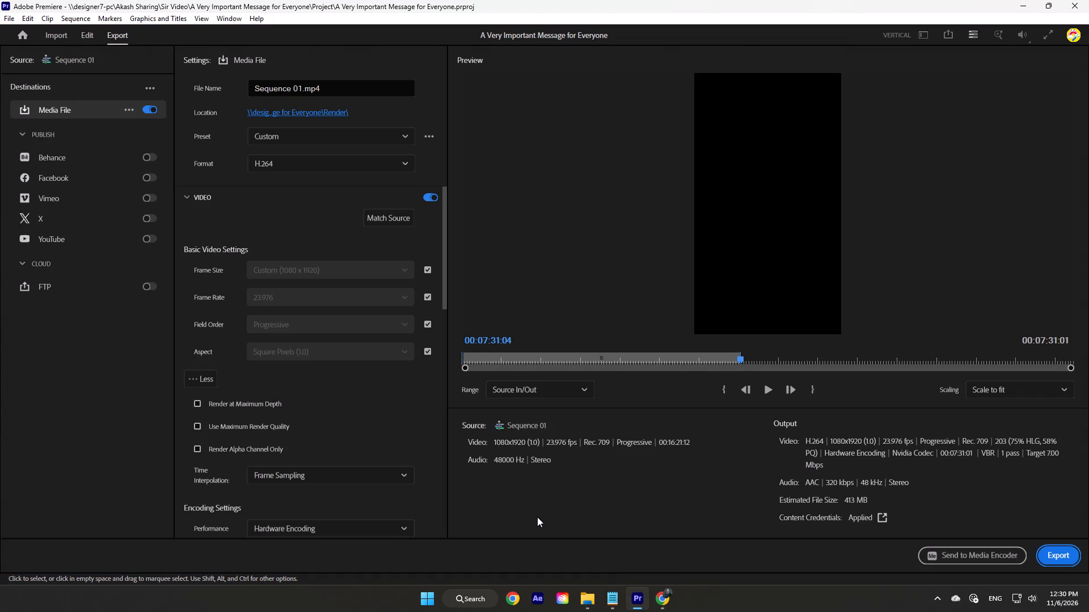
pyautogui.click(279, 111)
pyautogui.click(486, 35)
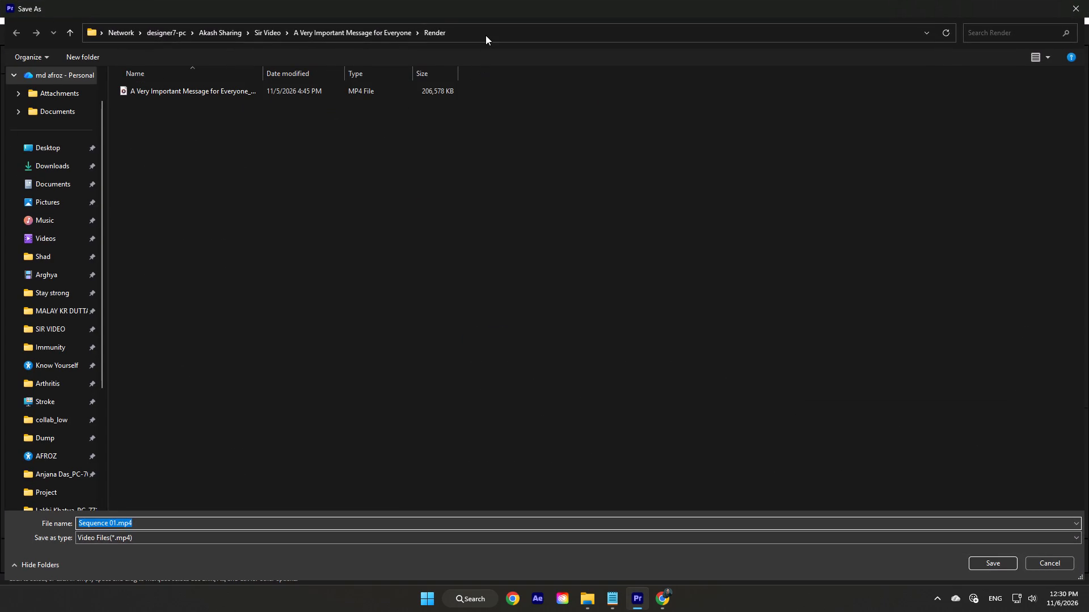
pyautogui.hotkey('ctrl', 'v')
pyautogui.press('Return')
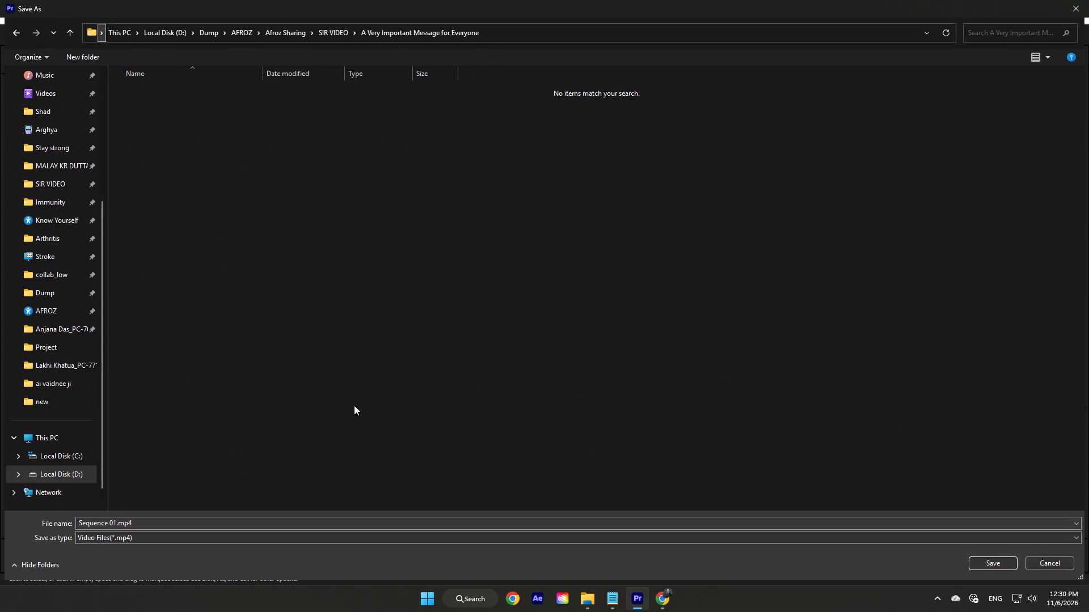
# Name the export file "A Very Important Message for Everyone_Hindi" and save the destination.
pyautogui.click(220, 519)
pyautogui.hotkey('ctrl', 'v')
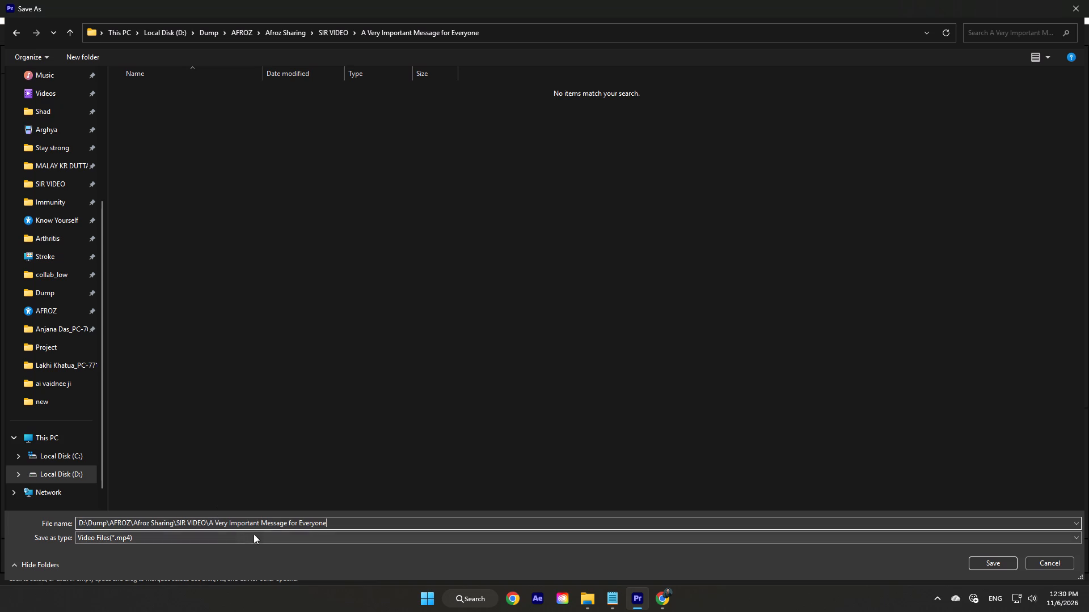
pyautogui.moveTo(208, 525); pyautogui.dragTo(0, 502)
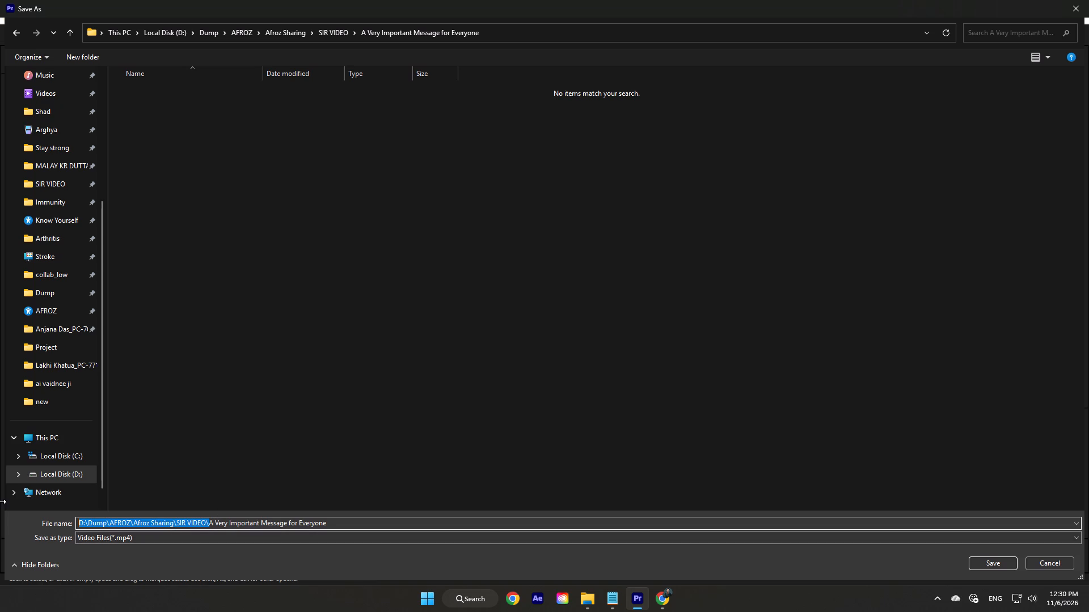
pyautogui.press('BackSpace')
pyautogui.click(226, 524)
pyautogui.write('_Hindi')
pyautogui.press('Return')
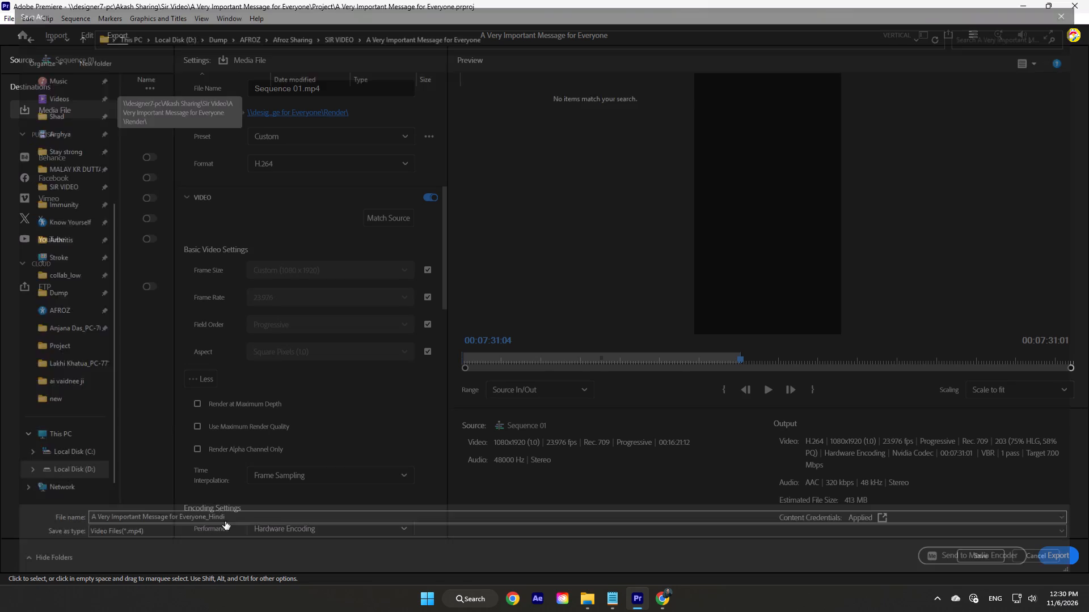
# Apply the Match Source - Adaptive Low Bitrate preset and set the target bitrate to 3 Mbps.
pyautogui.click(258, 143)
pyautogui.scroll(-5, 259, 145)
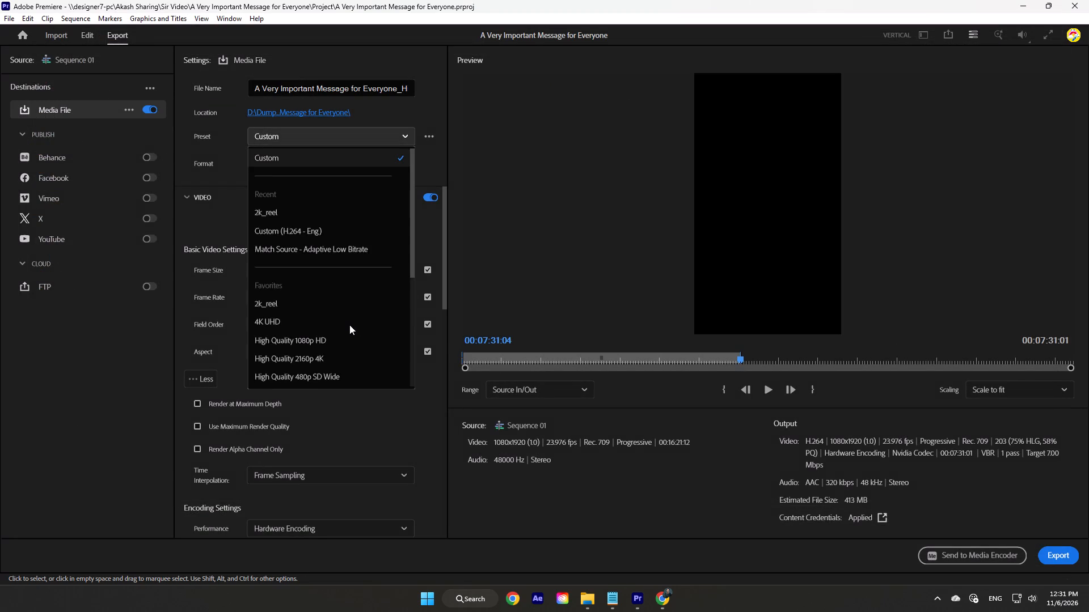
pyautogui.scroll(-14, 349, 325)
pyautogui.click(347, 334)
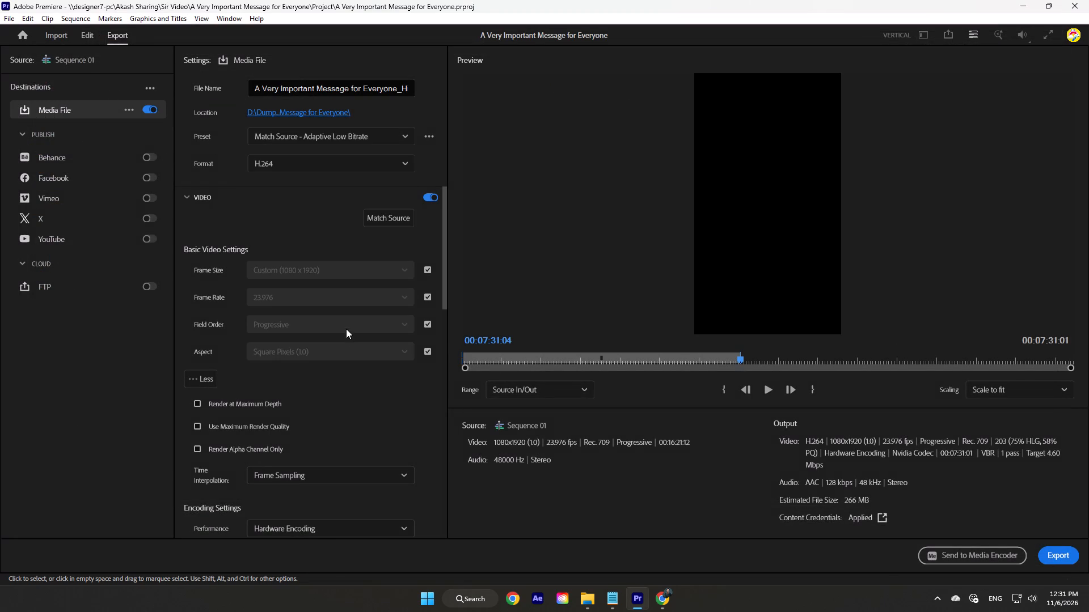
pyautogui.moveTo(443, 308); pyautogui.dragTo(454, 473)
pyautogui.click(425, 444)
pyautogui.doubleClick(425, 444)
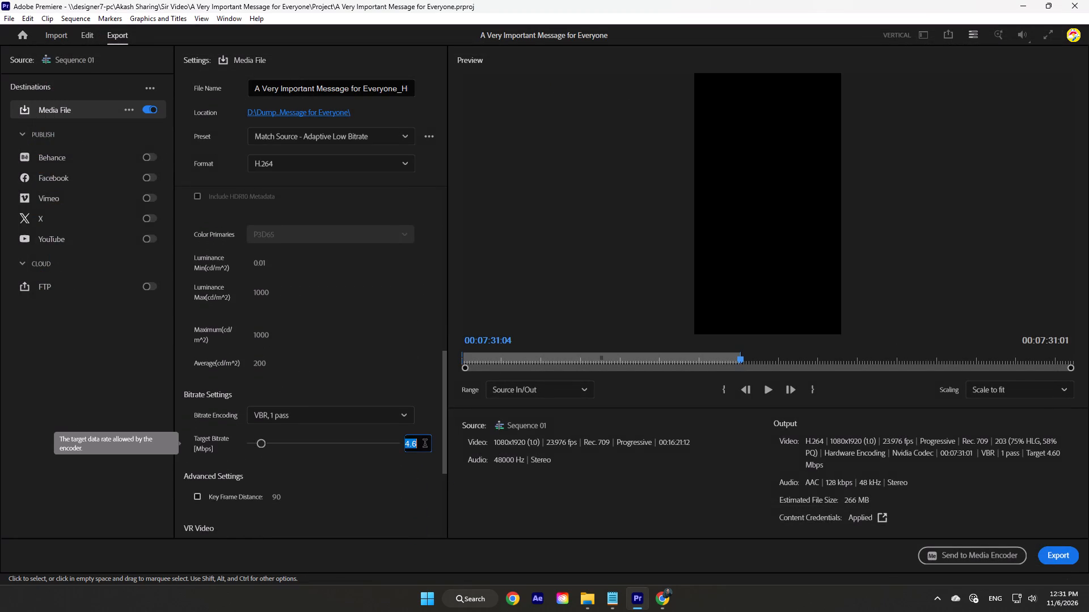
pyautogui.press('3')
pyautogui.click(595, 514)
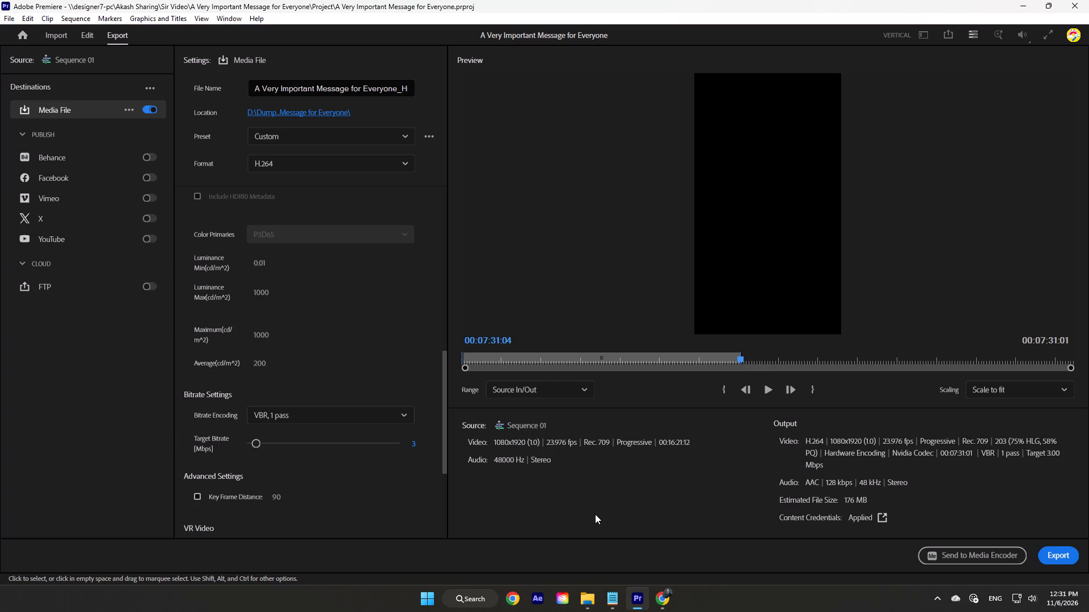
pyautogui.click(1057, 560)
pyautogui.moveTo(534, 255); pyautogui.dragTo(474, 256)
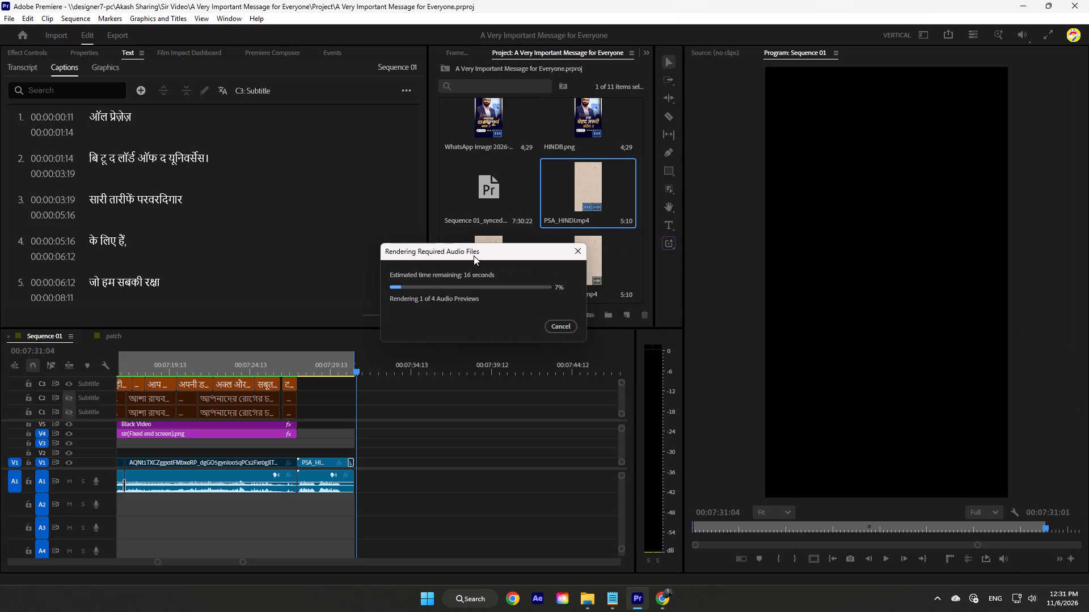
pyautogui.moveTo(474, 256); pyautogui.dragTo(430, 260)
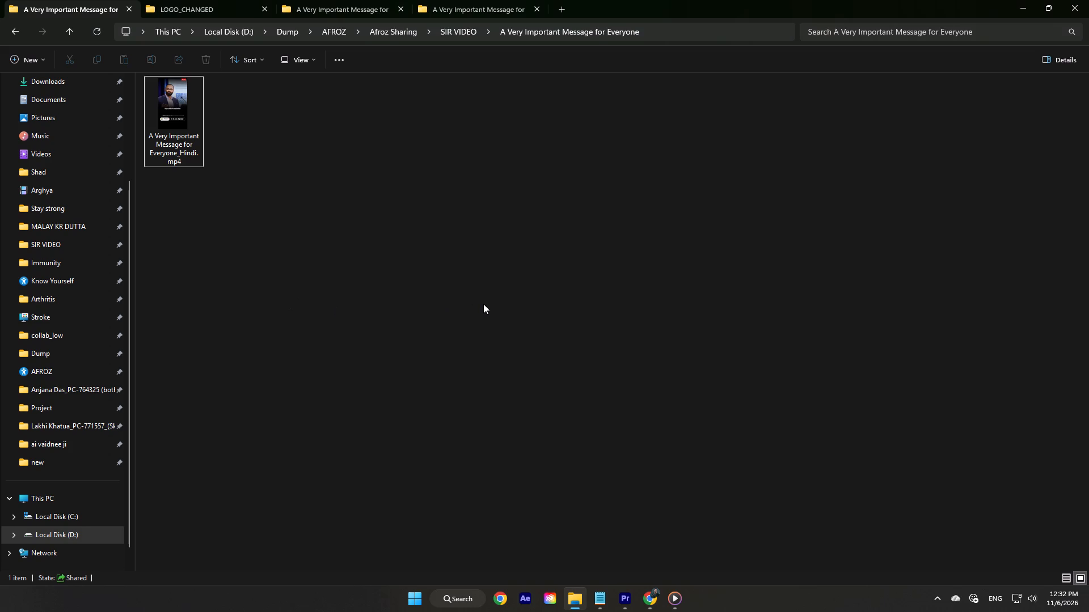
pyautogui.click(653, 593)
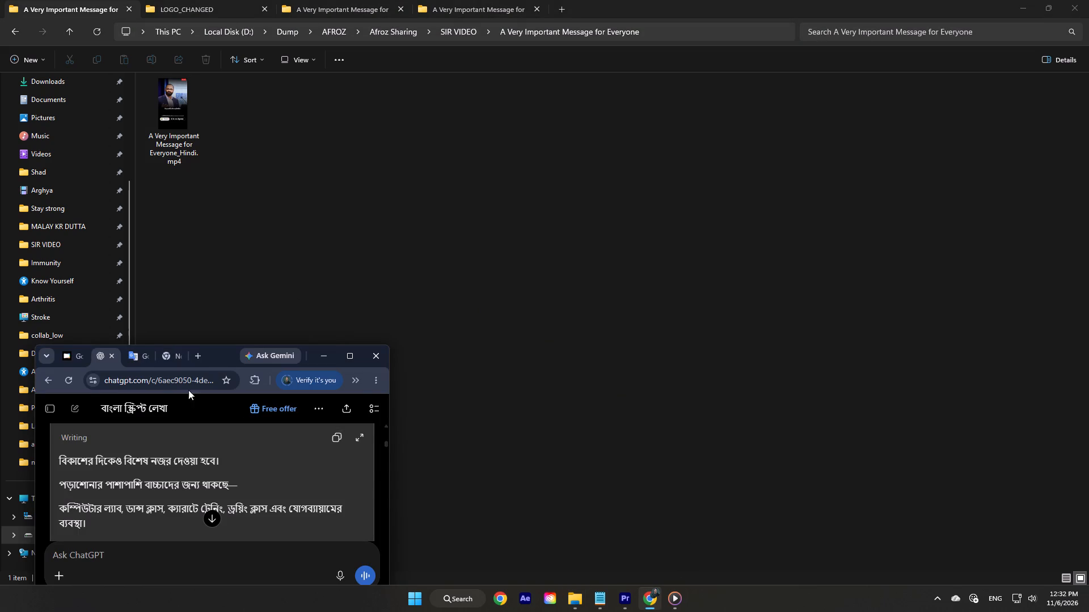
pyautogui.click(83, 364)
pyautogui.click(95, 360)
pyautogui.click(518, 288)
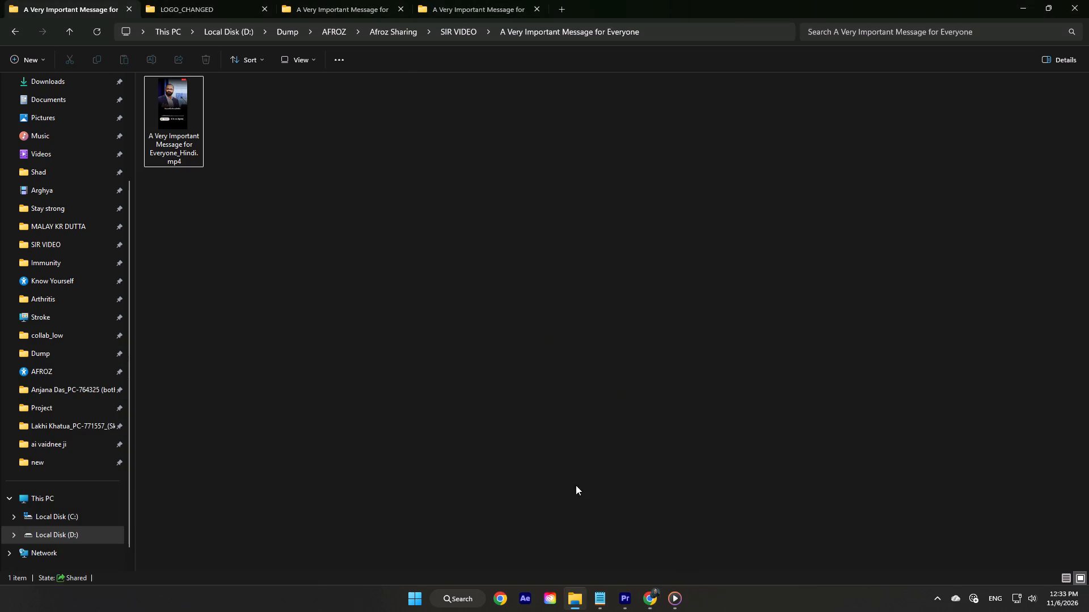
# Resume reviewing the exported Hindi video in Media Player and pause it at about 0:58.
pyautogui.click(679, 593)
pyautogui.click(337, 515)
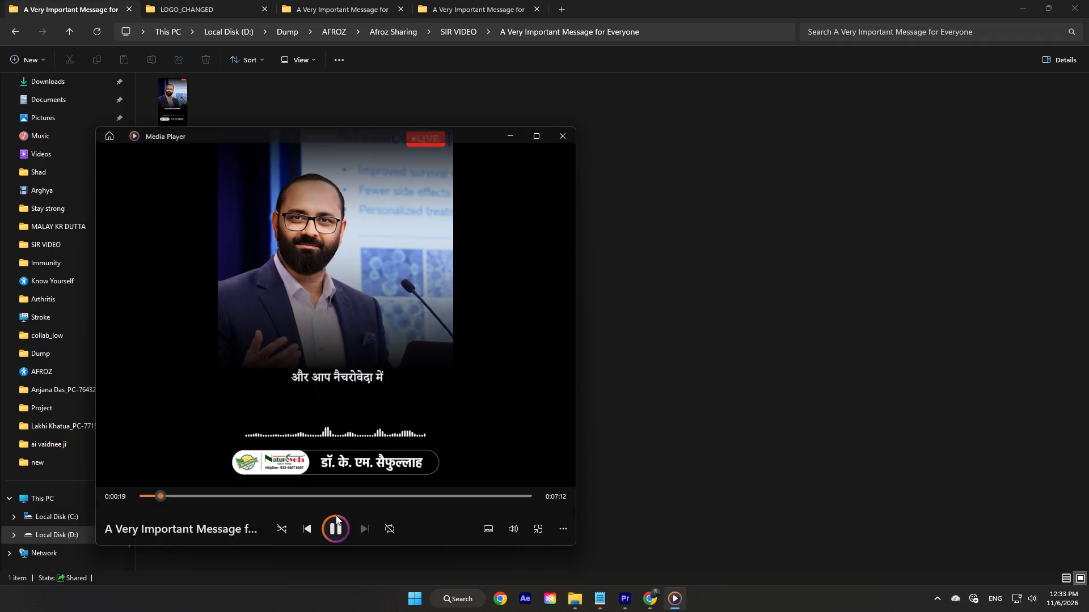
pyautogui.click(333, 515)
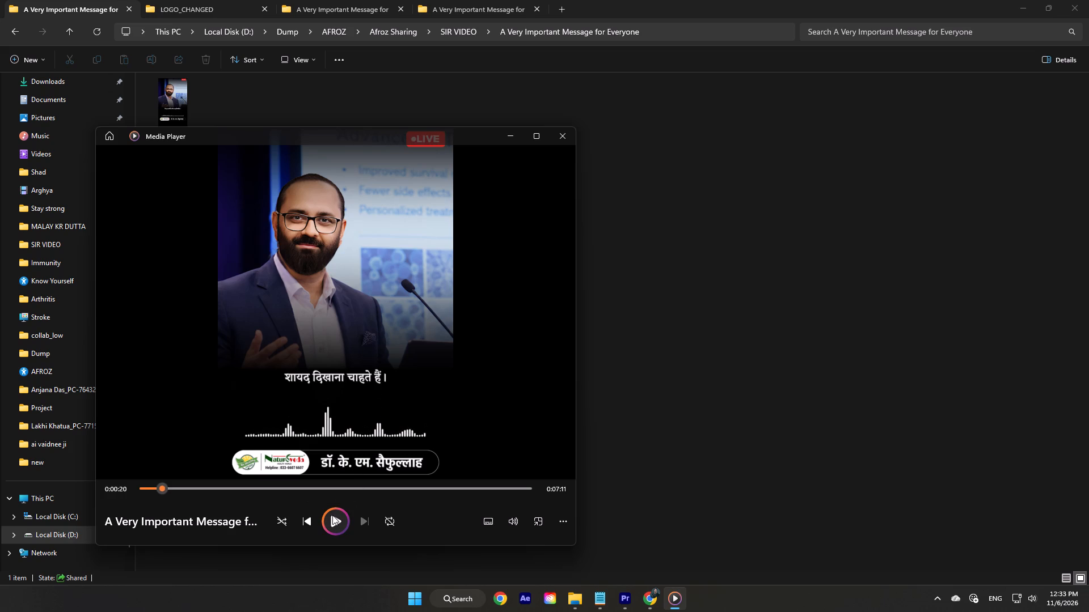
pyautogui.click(330, 515)
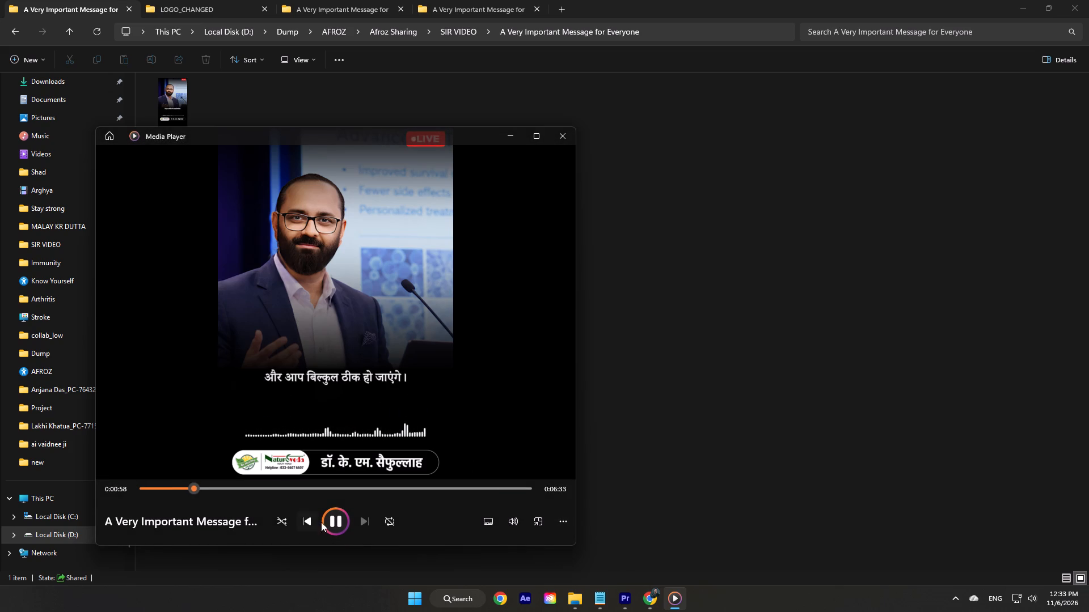
pyautogui.click(335, 515)
# Move the downloaded 1080p "Women_speaking_Bengali" clip from Downloads to the "new" folder inside gkj.
pyautogui.click(643, 591)
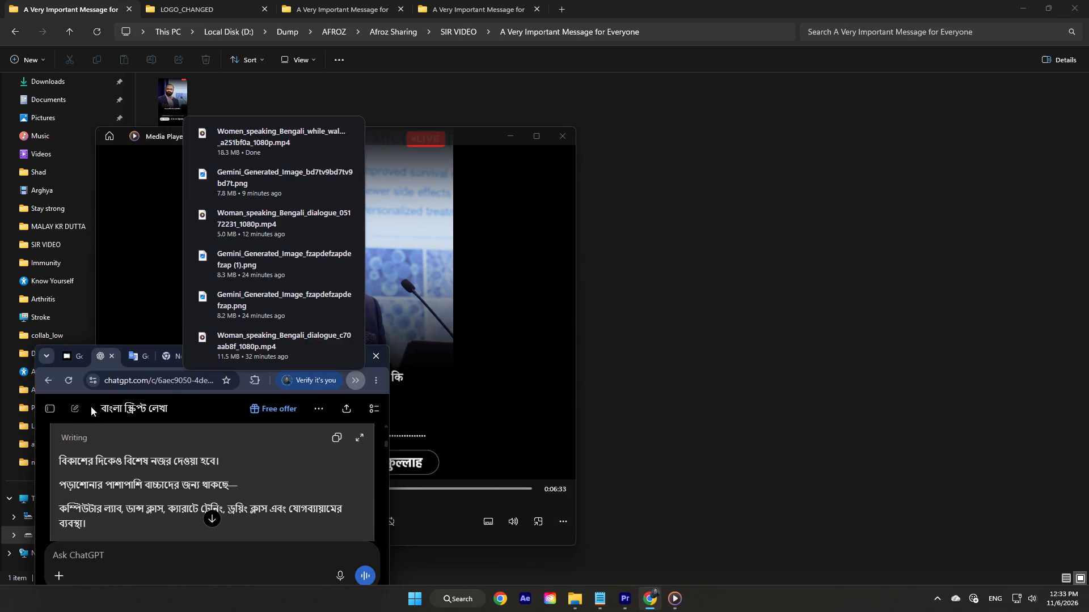
pyautogui.click(757, 246)
pyautogui.click(565, 12)
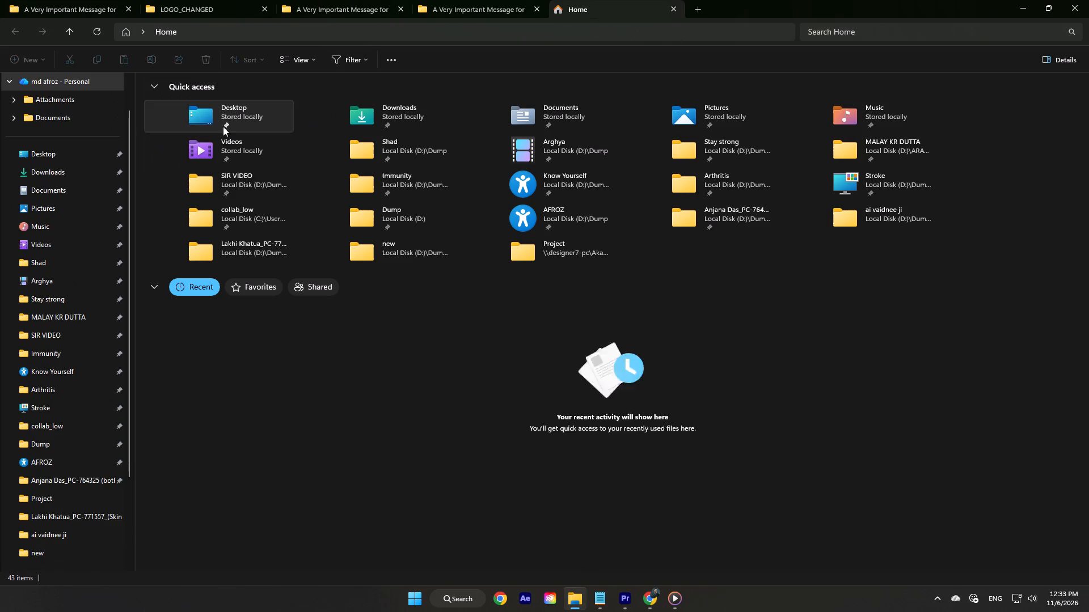
pyautogui.click(69, 171)
pyautogui.rightClick(161, 112)
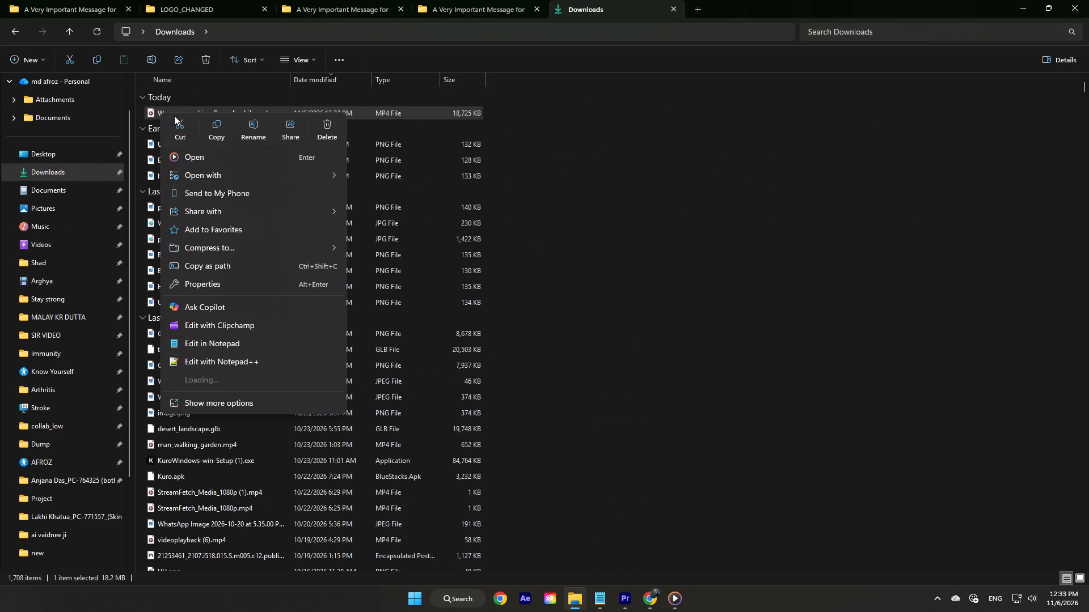
pyautogui.click(179, 119)
pyautogui.click(99, 547)
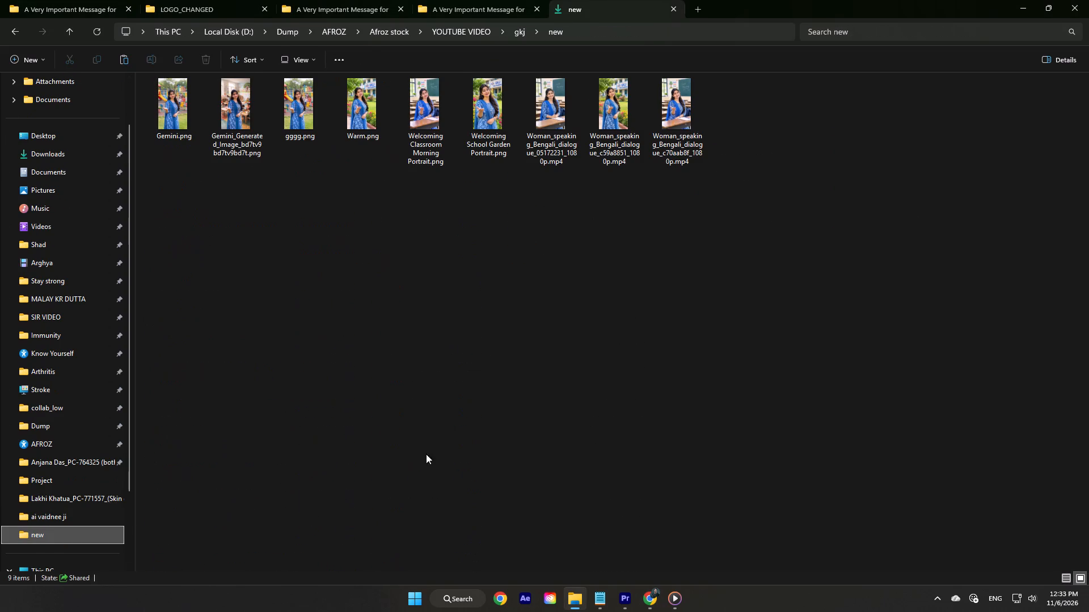
pyautogui.rightClick(419, 386)
pyautogui.click(437, 409)
pyautogui.click(329, 351)
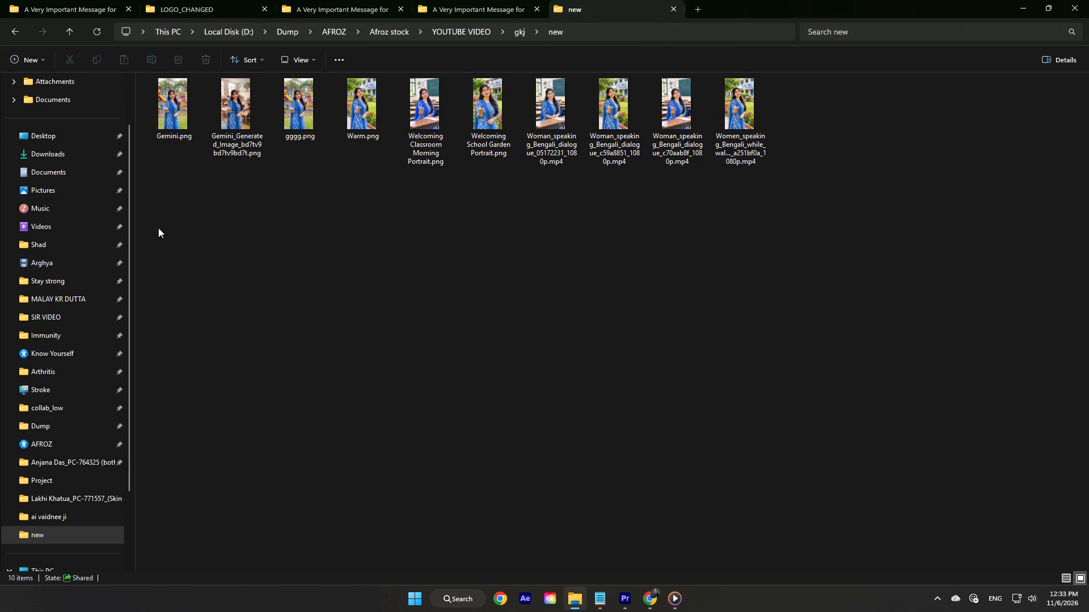
# Permanently delete the "dy video" folder from the YOUTUBE VIDEO folder after opening it briefly.
pyautogui.click(73, 32)
pyautogui.click(73, 32)
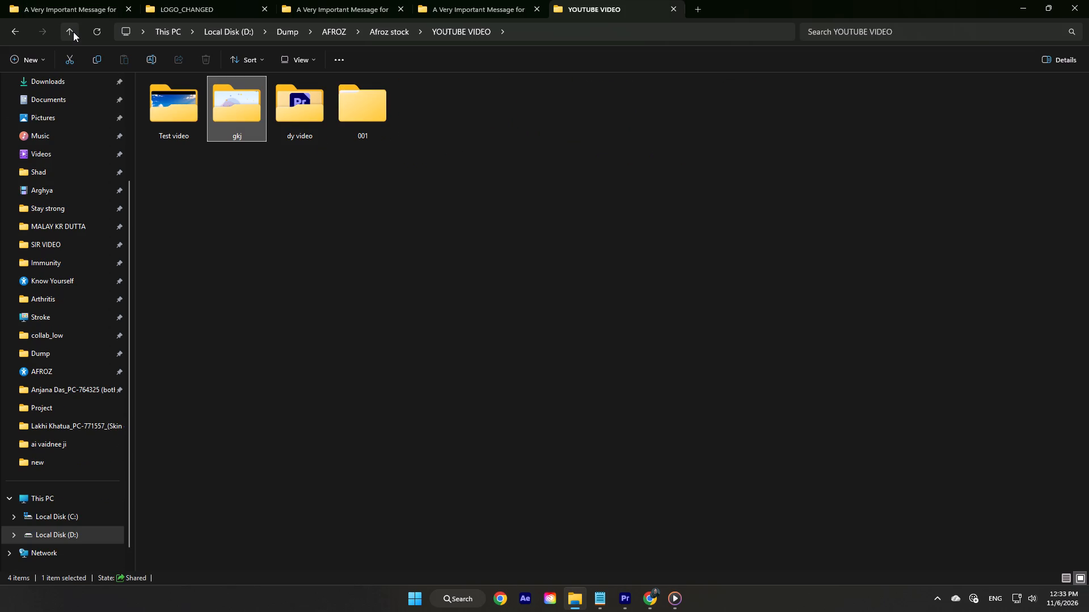
pyautogui.doubleClick(285, 128)
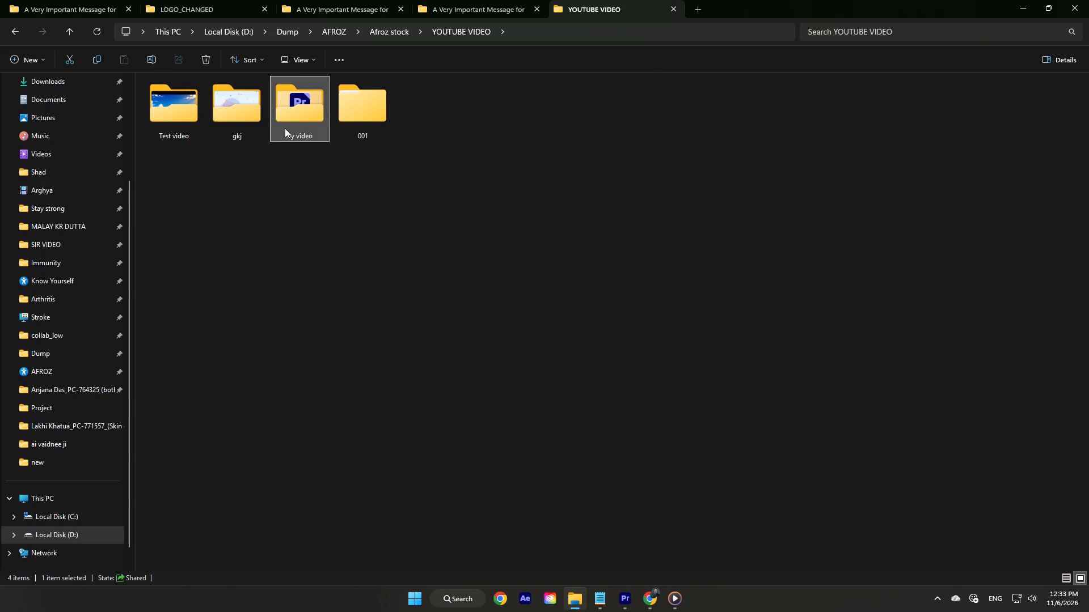
pyautogui.click(75, 31)
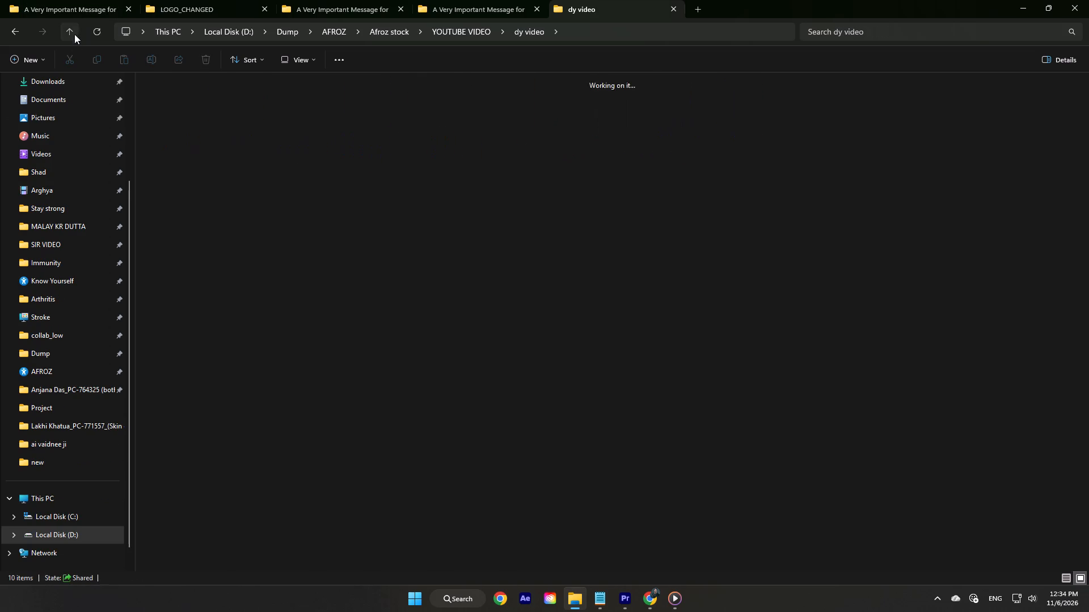
pyautogui.click(305, 125)
pyautogui.hotkey('shift', 'Delete')
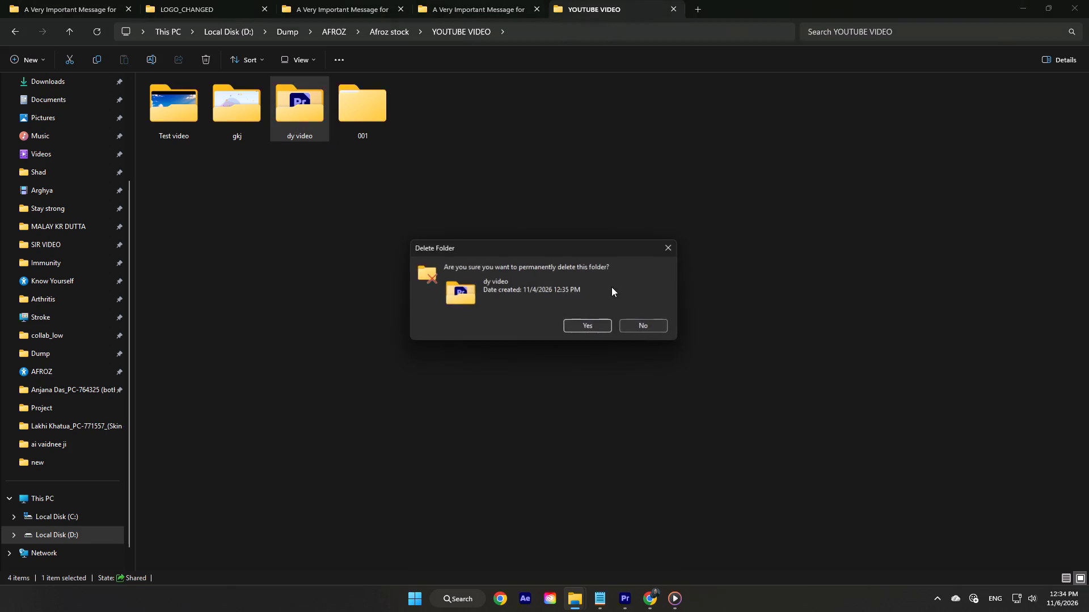
pyautogui.click(603, 333)
# Go up through the Afroz stock folder to the AFROZ folder to look over their contents.
pyautogui.click(70, 33)
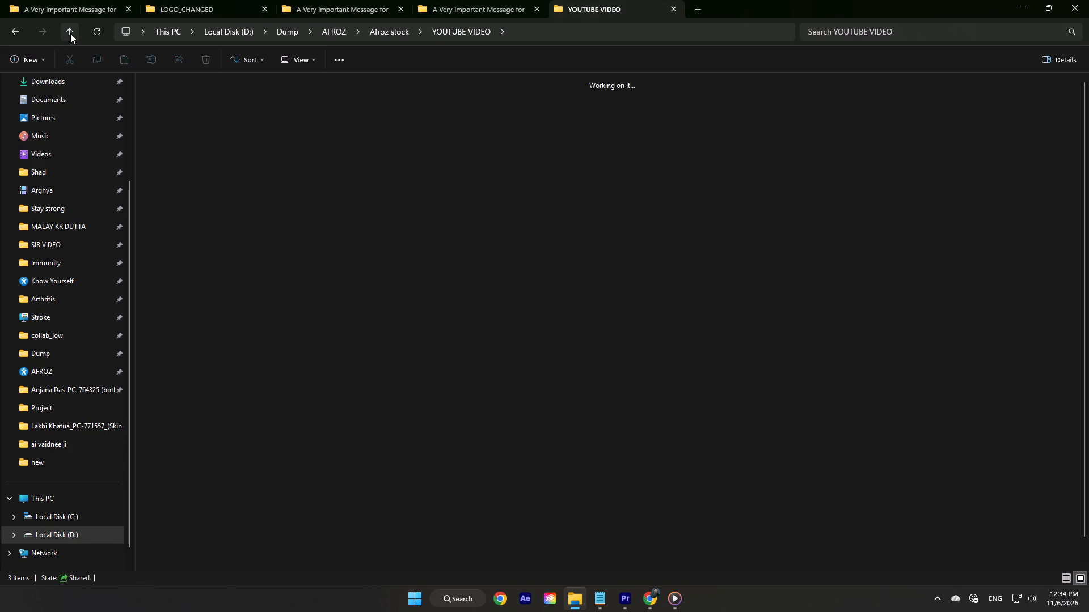
pyautogui.click(738, 521)
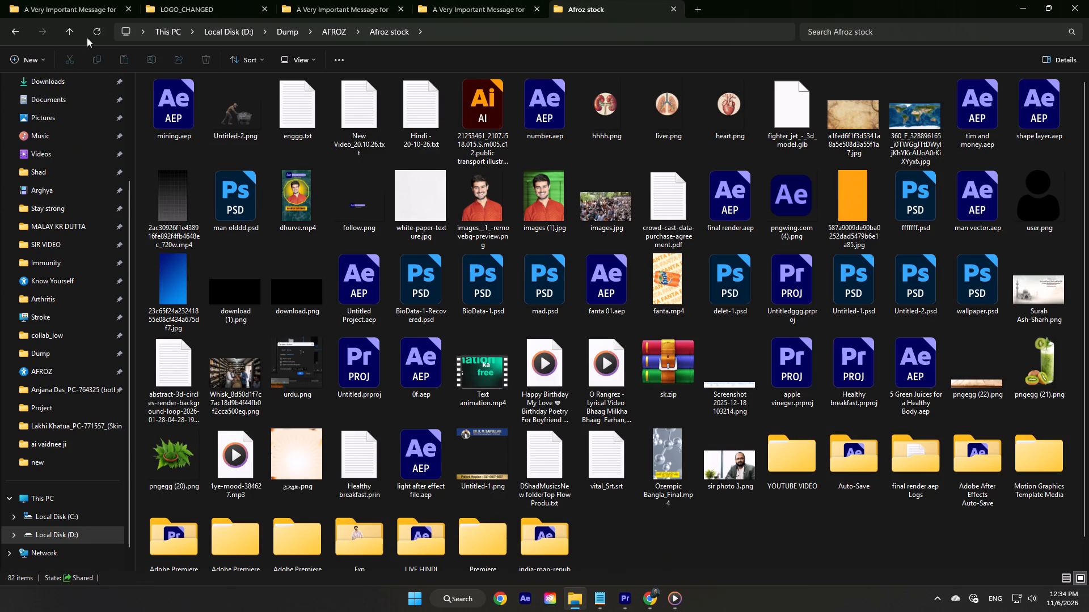
pyautogui.click(69, 31)
pyautogui.click(445, 445)
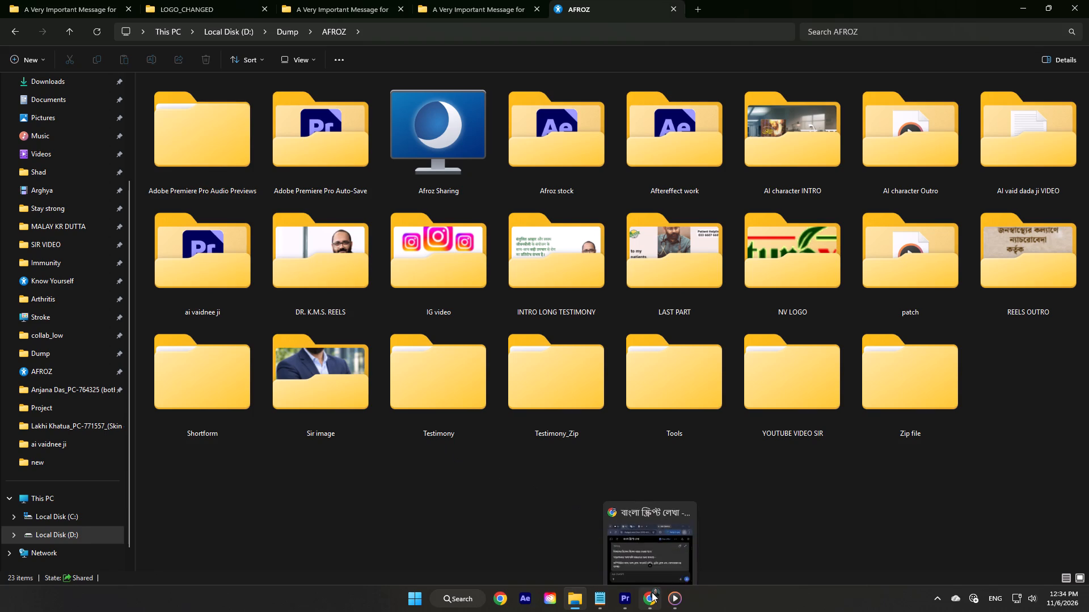
# Close the Chrome window holding the Flow and ChatGPT tabs.
pyautogui.click(655, 551)
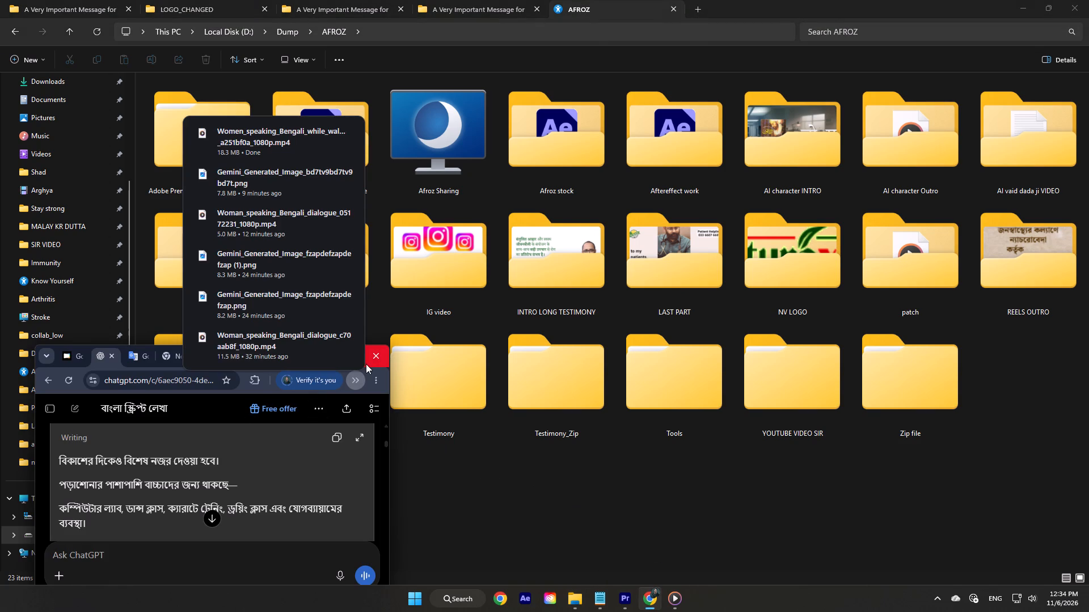
pyautogui.click(366, 364)
pyautogui.click(474, 562)
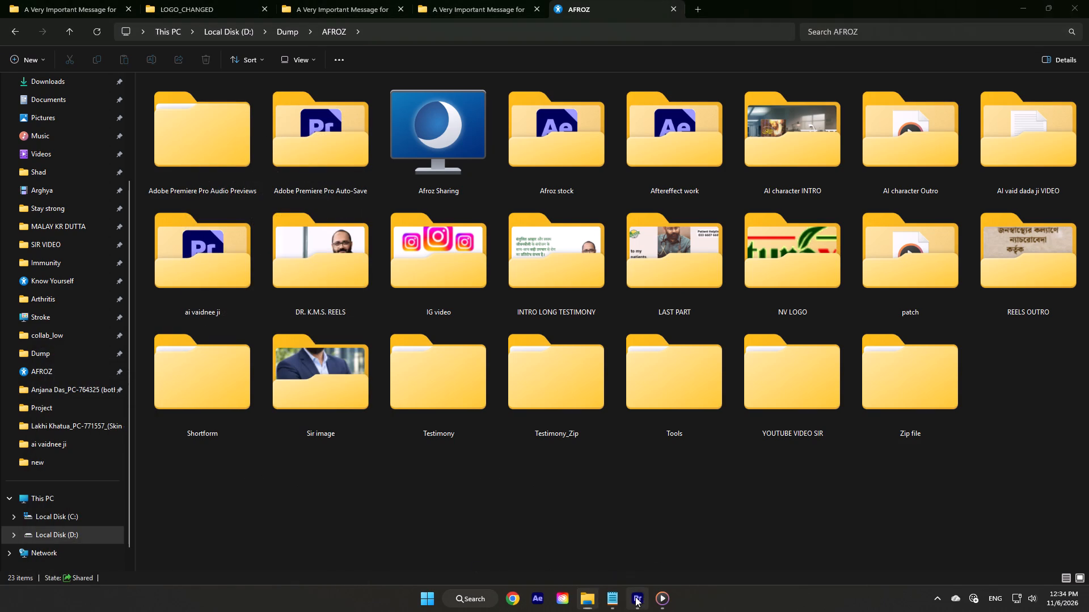
# Switch to Premiere, review the exported Hindi video in Media Player up to about 2:09, and close the player.
pyautogui.click(635, 597)
pyautogui.click(224, 369)
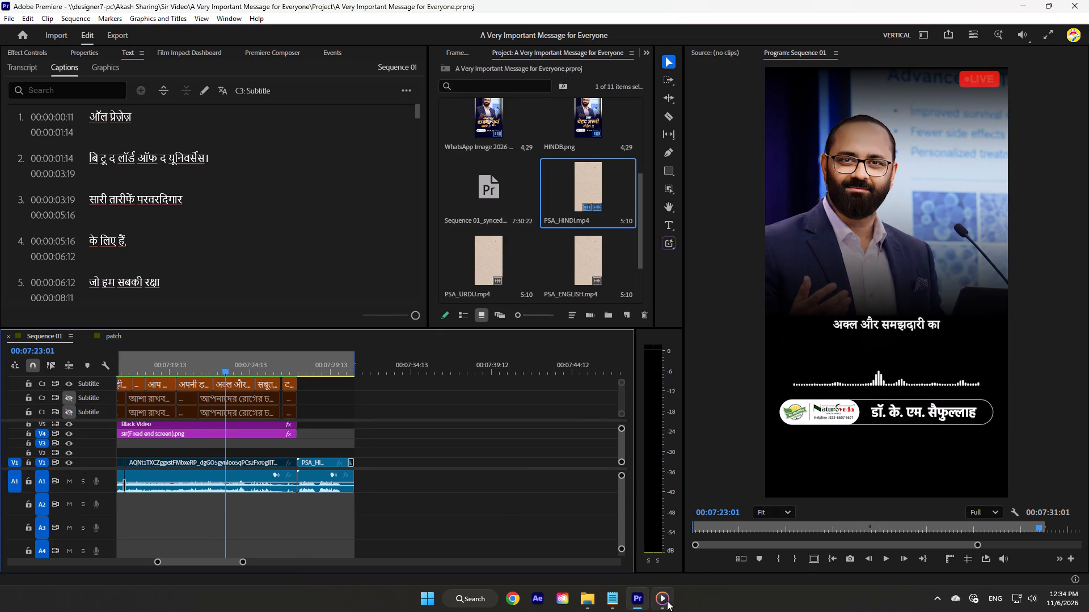
pyautogui.click(666, 601)
pyautogui.click(337, 518)
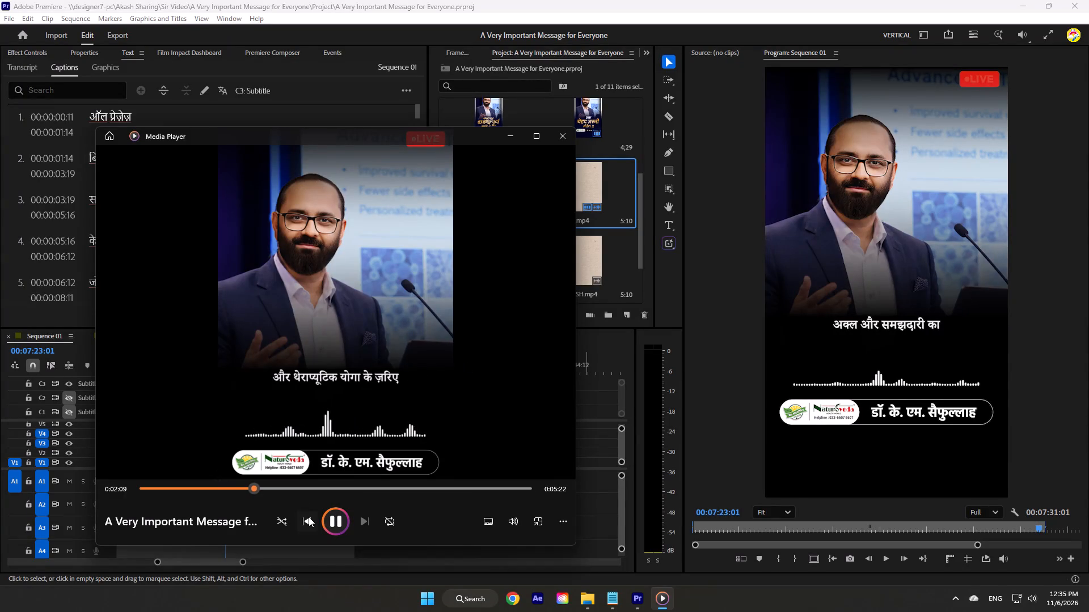
pyautogui.click(570, 133)
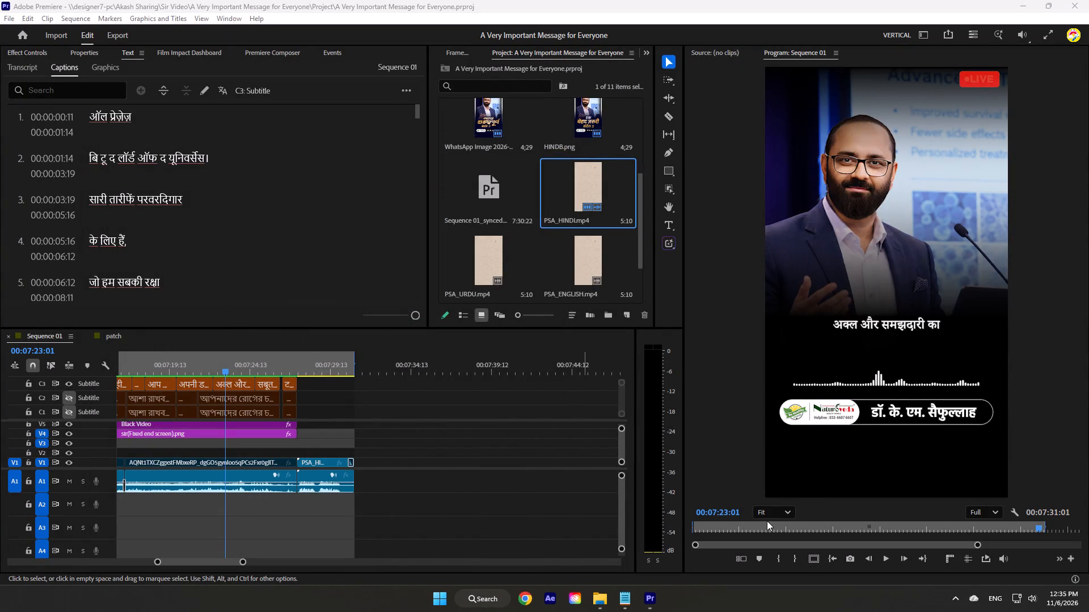
# Skip through Sequence 01 and play it up to about 4:46 to check the Hindi subtitles, and save the project.
pyautogui.click(739, 523)
pyautogui.click(756, 525)
pyautogui.click(809, 529)
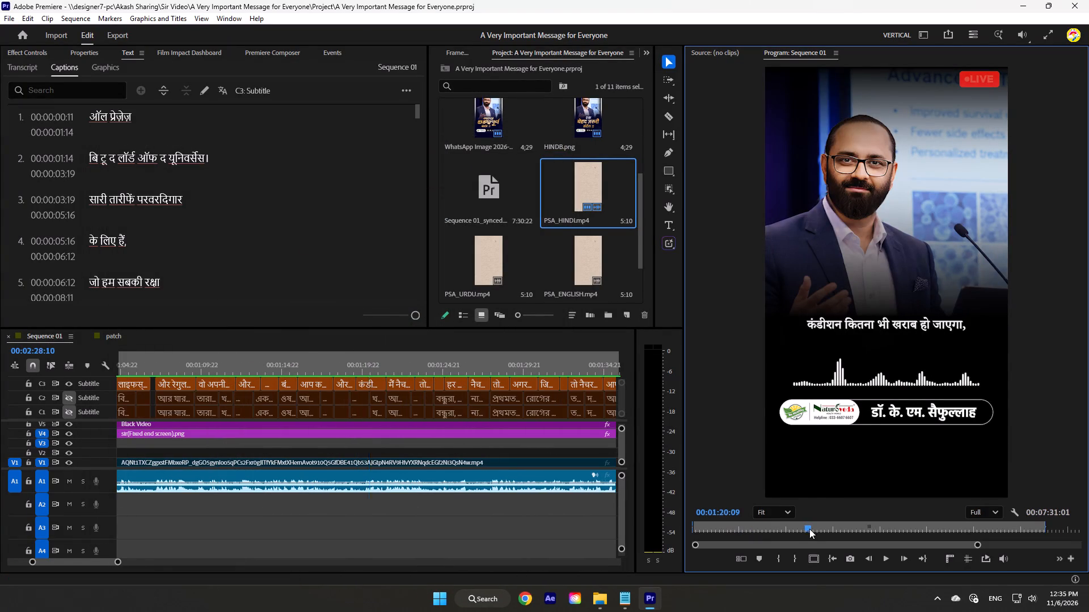
pyautogui.click(850, 526)
pyautogui.click(895, 524)
pyautogui.press('space')
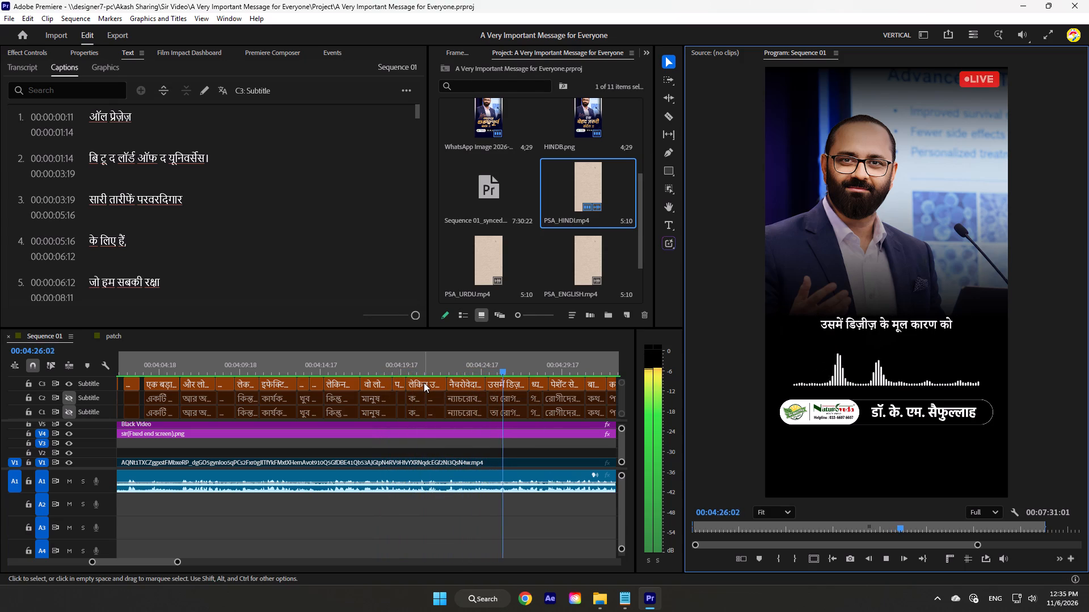
pyautogui.scroll(-7, 462, 430)
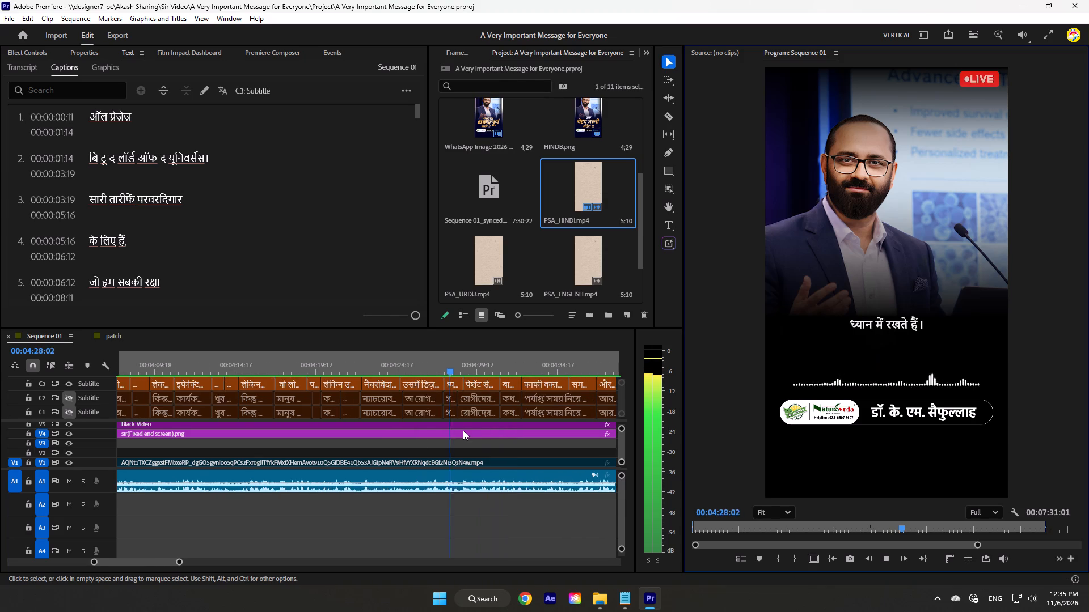
pyautogui.scroll(-7, 463, 430)
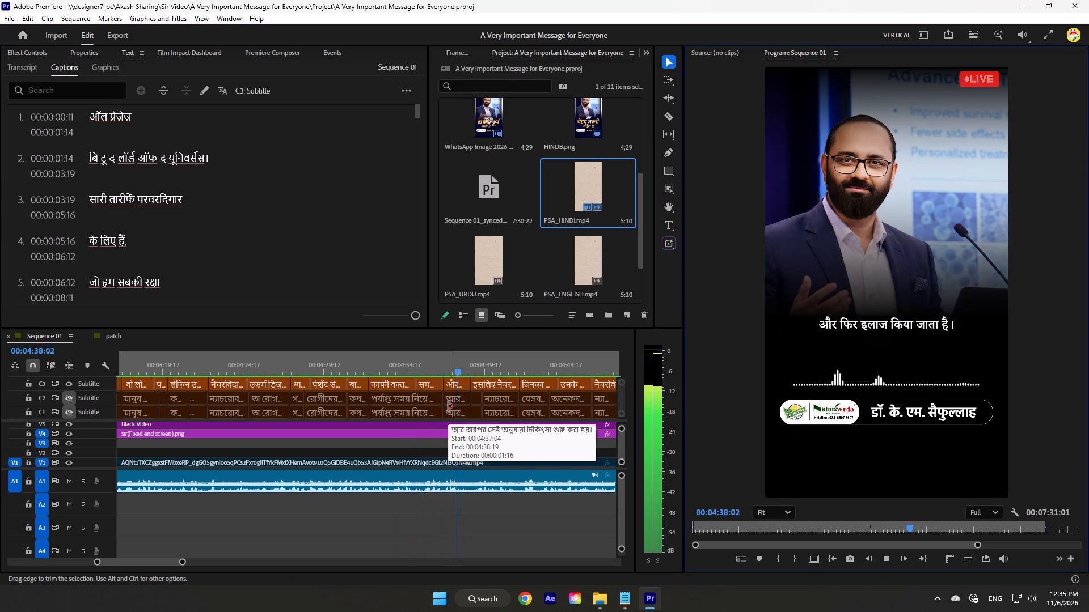
pyautogui.scroll(-7, 475, 389)
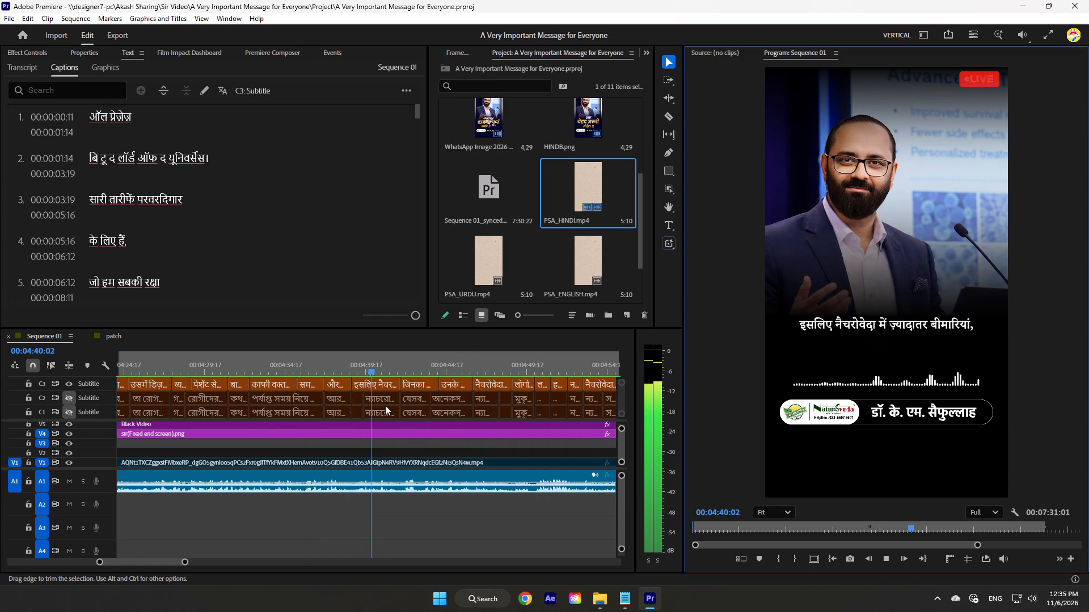
pyautogui.scroll(-1, 385, 397)
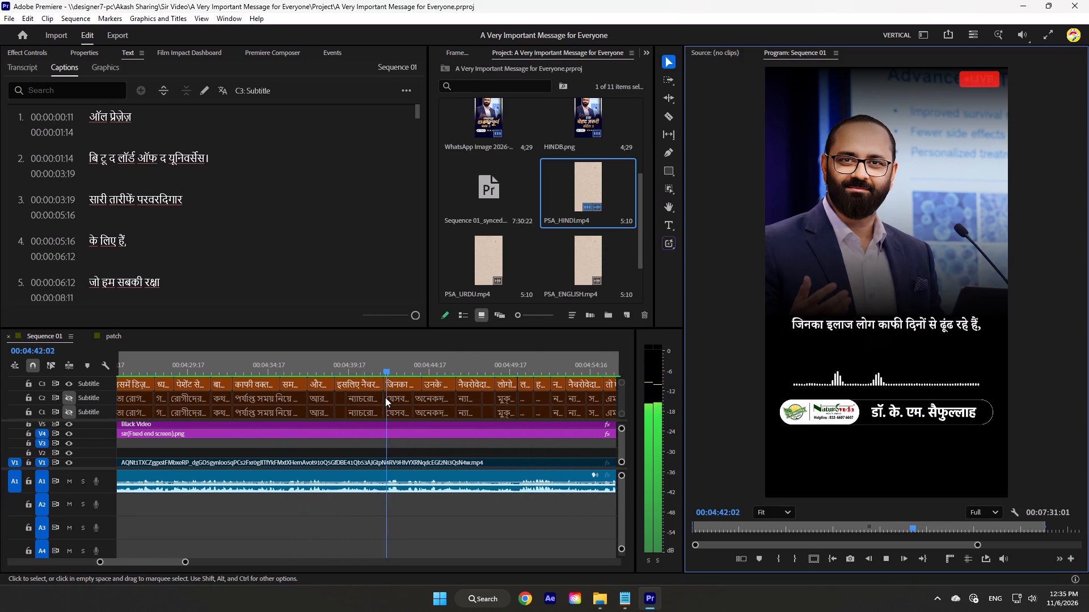
pyautogui.scroll(1, 386, 397)
pyautogui.scroll(-4, 389, 398)
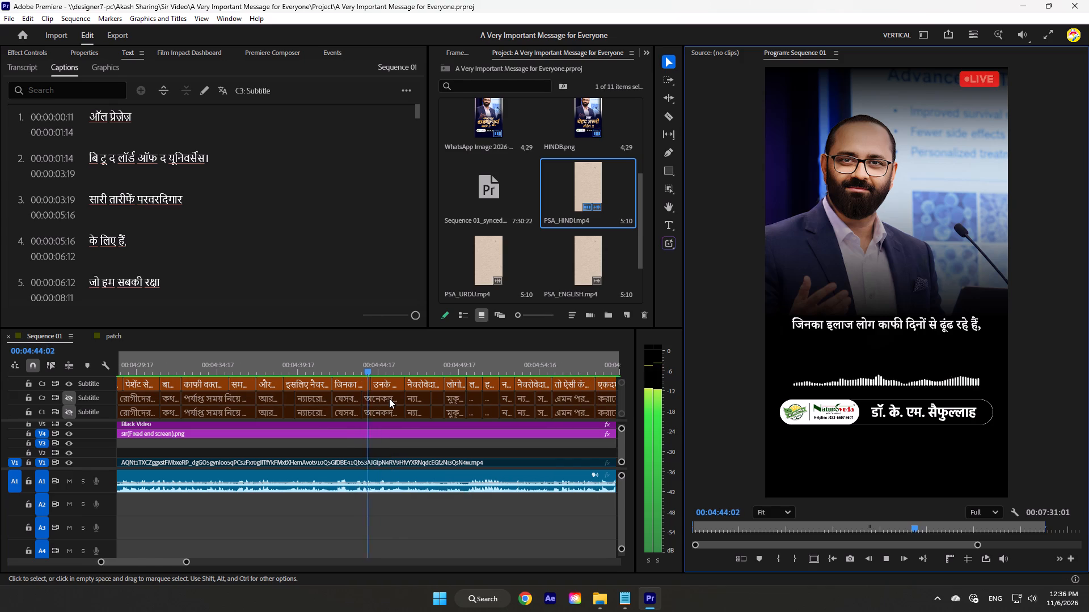
pyautogui.scroll(-1, 390, 396)
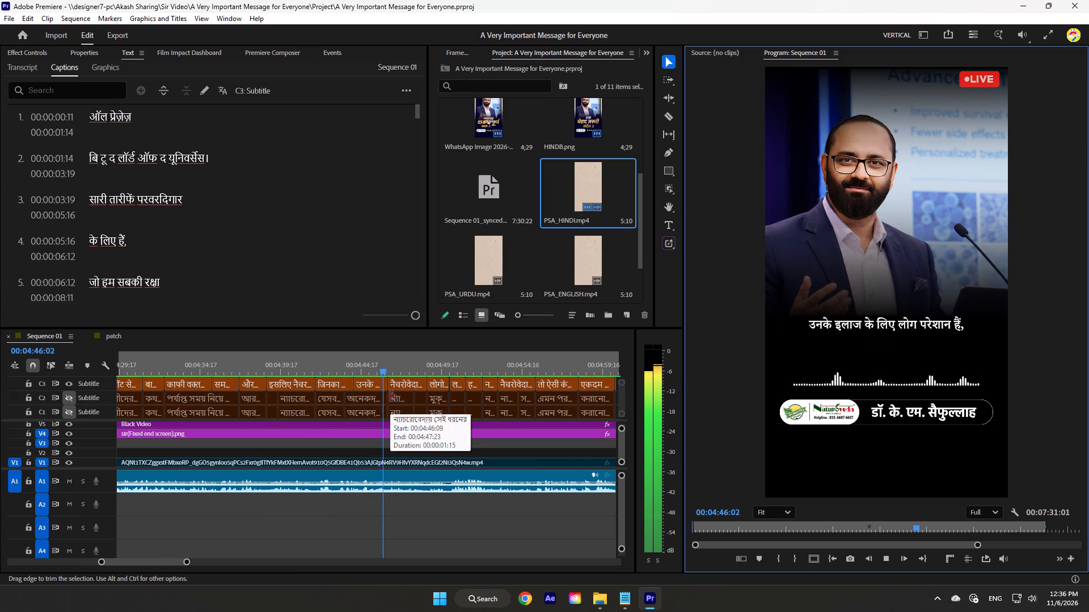
pyautogui.press('space')
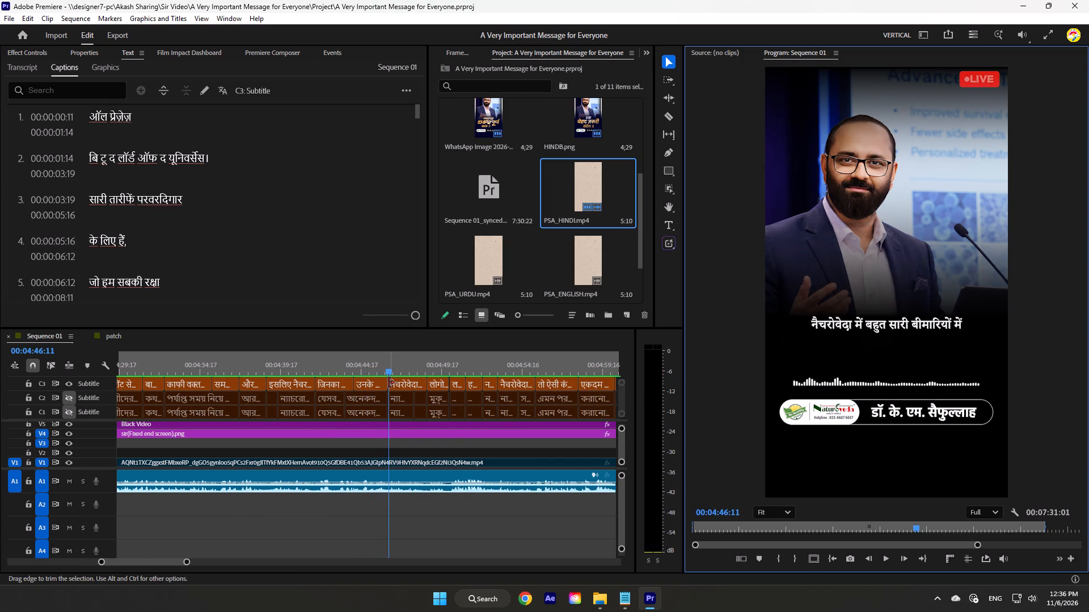
pyautogui.hotkey('ctrl', 's')
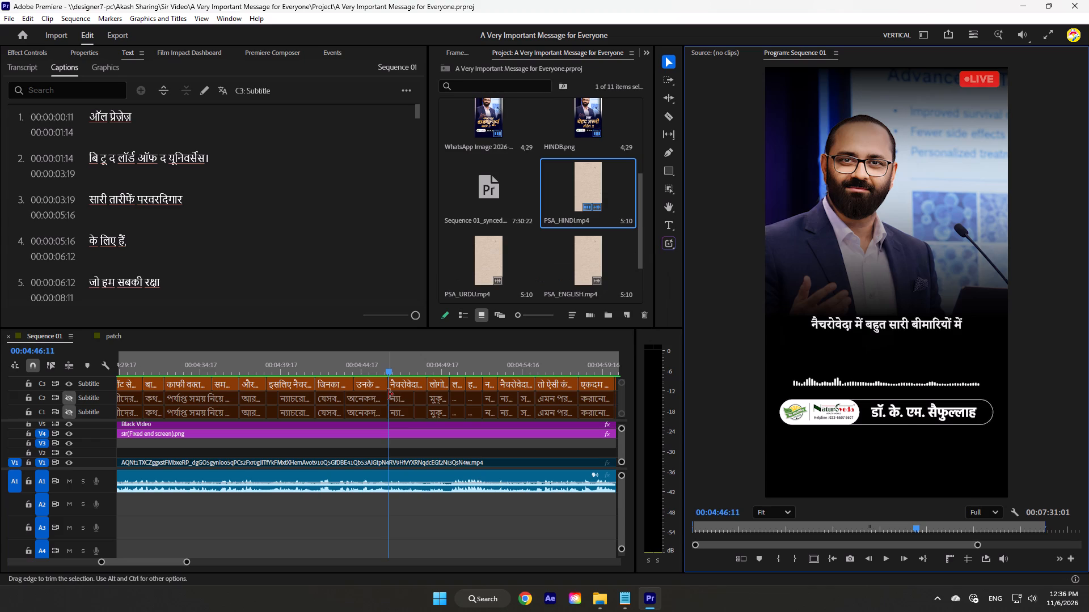
# Play Sequence 01 in short stretches from about 4:46 to 4:55 to check the Hindi subtitles, saving the project along the way.
pyautogui.press('space')
pyautogui.press('space')
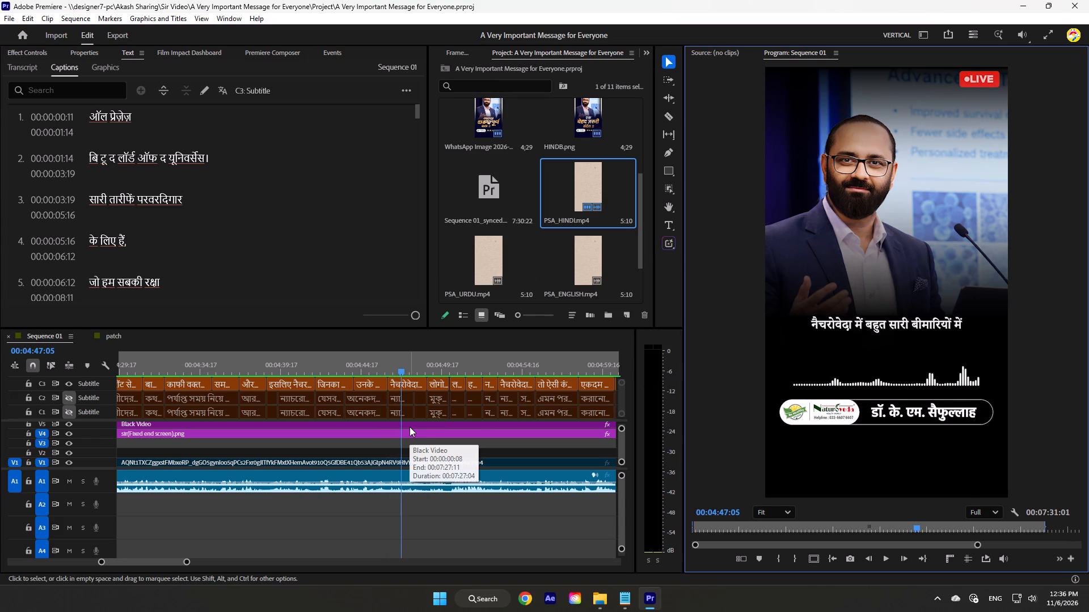
pyautogui.press('space')
pyautogui.press('space')
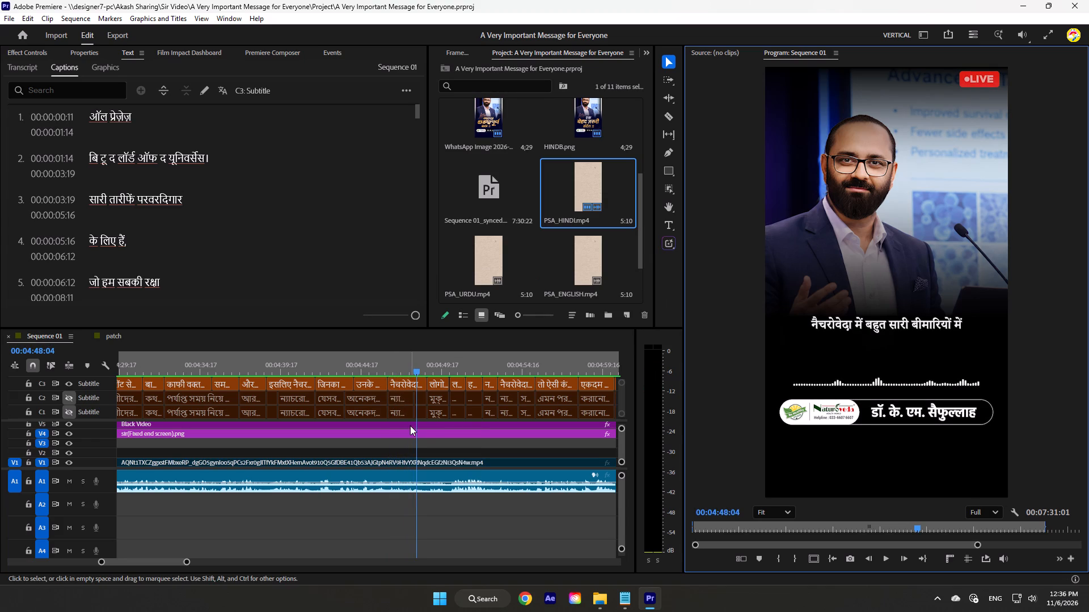
pyautogui.hotkey('ctrl', 's')
pyautogui.press('space')
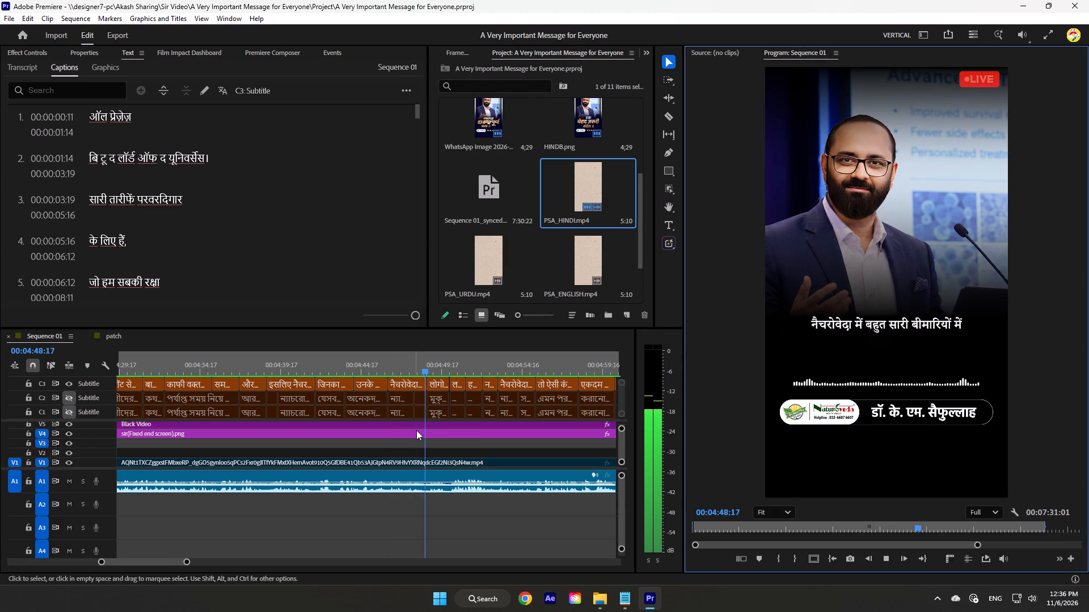
pyautogui.scroll(-9, 416, 430)
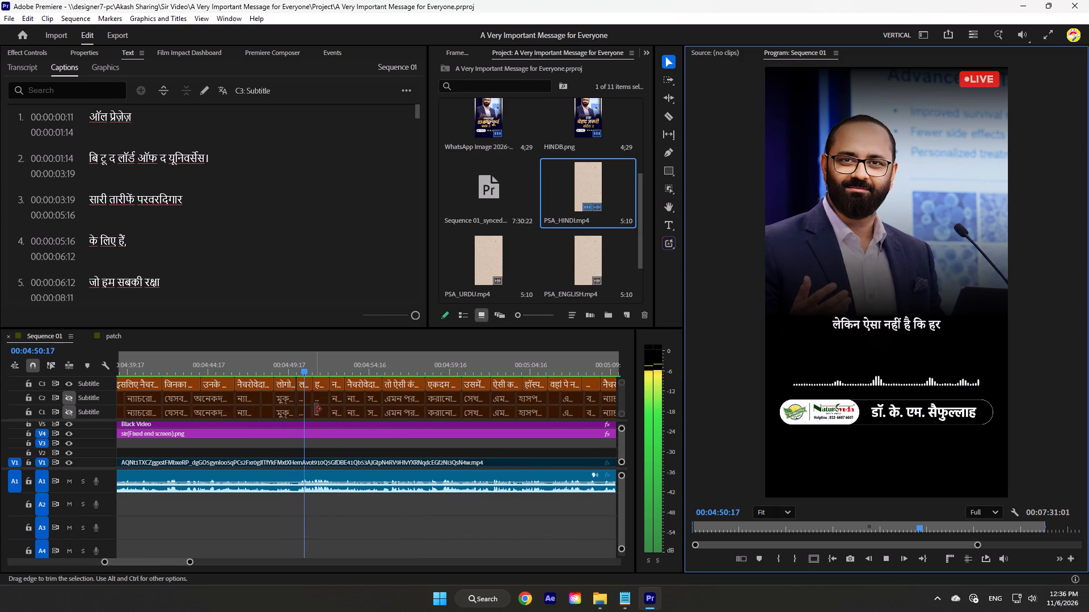
pyautogui.press('space')
pyautogui.press('space')
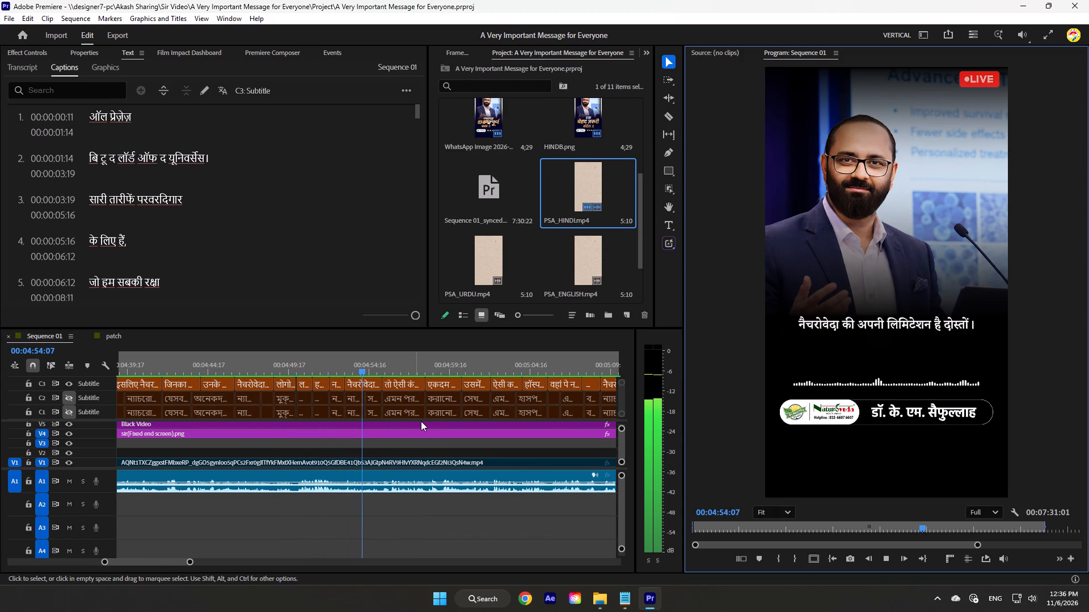
pyautogui.press('space')
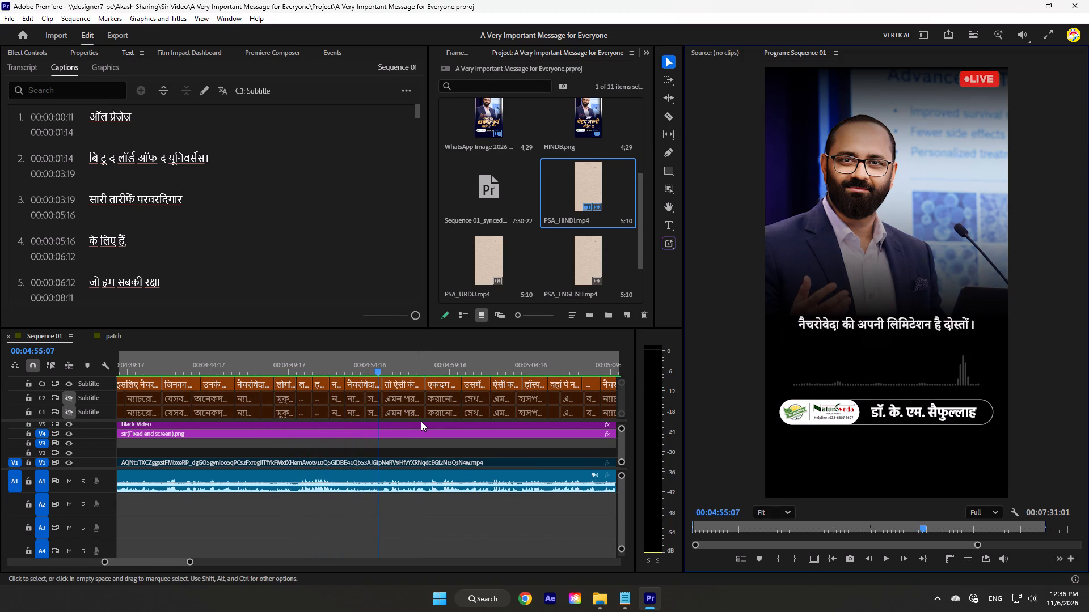
pyautogui.hotkey('ctrl', 's')
# Check the Hindi subtitles against the speech in short stretches of playback from about 4:55 to 5:04.
pyautogui.press('space')
pyautogui.press('space')
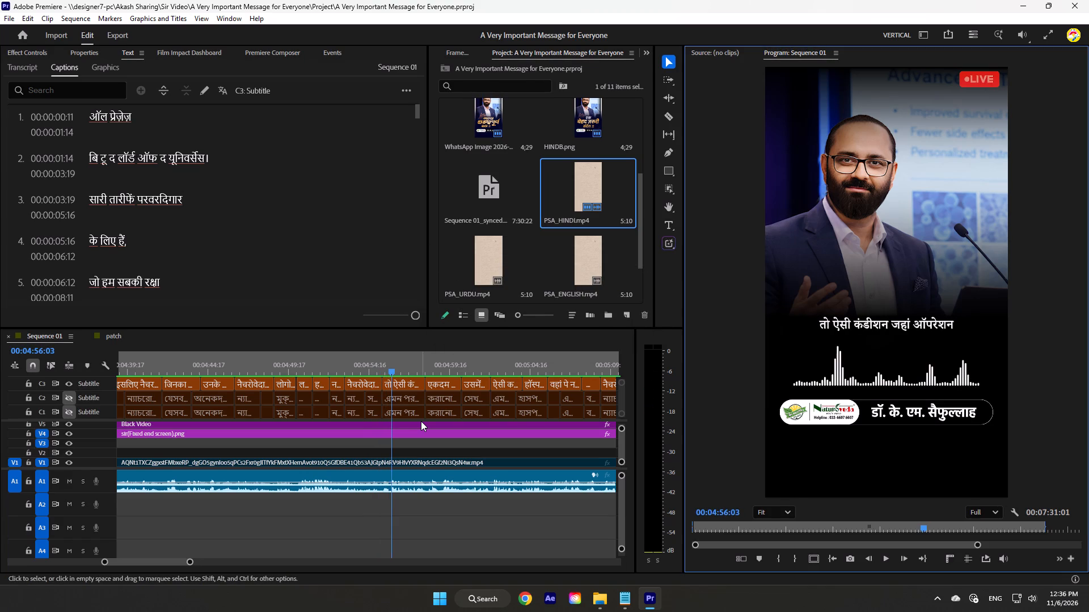
pyautogui.press('space')
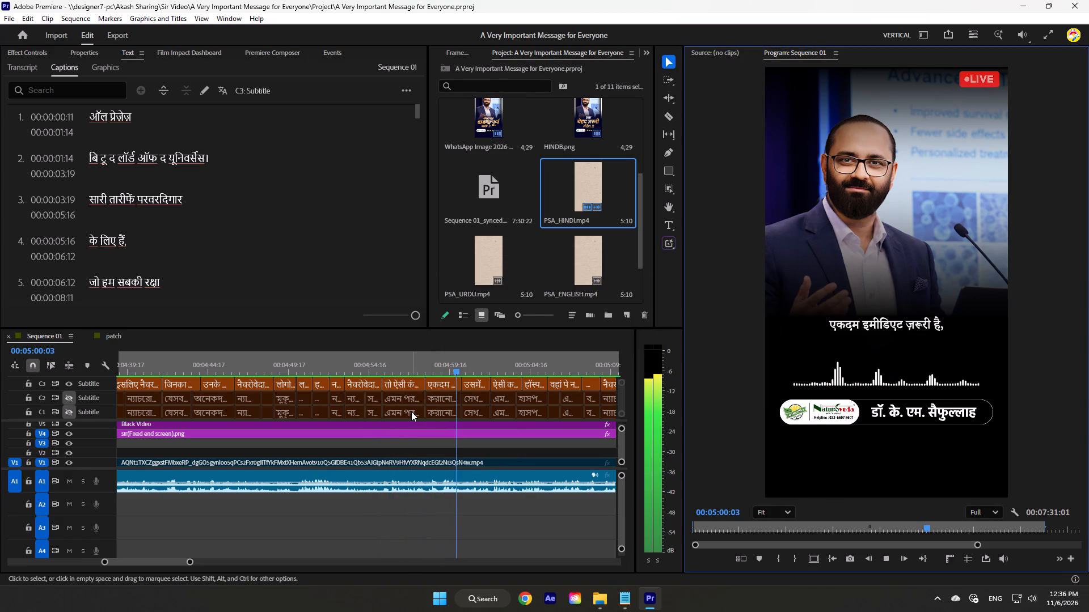
pyautogui.press('space')
pyautogui.press('space')
pyautogui.press('space')
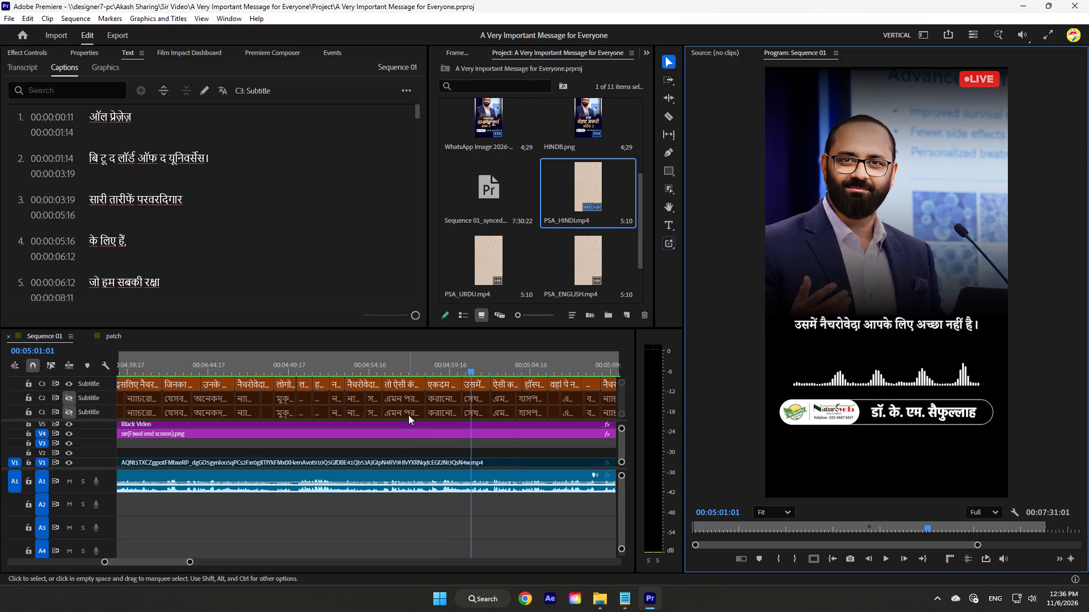
pyautogui.press('space')
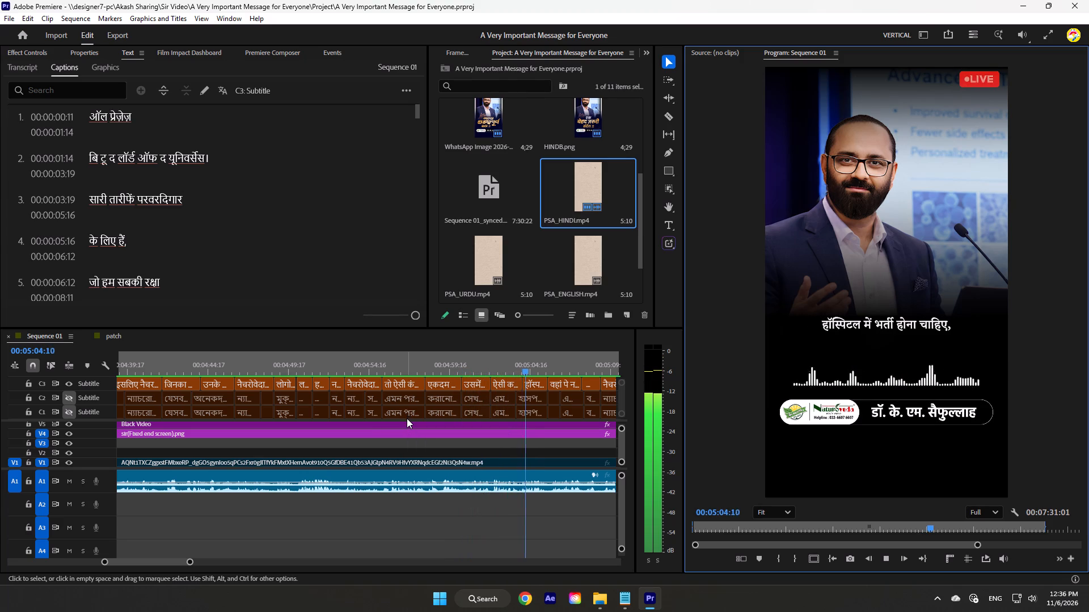
# Replay the passage around 5:03 at a closer timeline zoom to compare the "ऐसी कंडीशन जिसमें आपको हॉस्पिटल" subtitle with the speech.
pyautogui.press('space')
pyautogui.moveTo(516, 369); pyautogui.dragTo(511, 368)
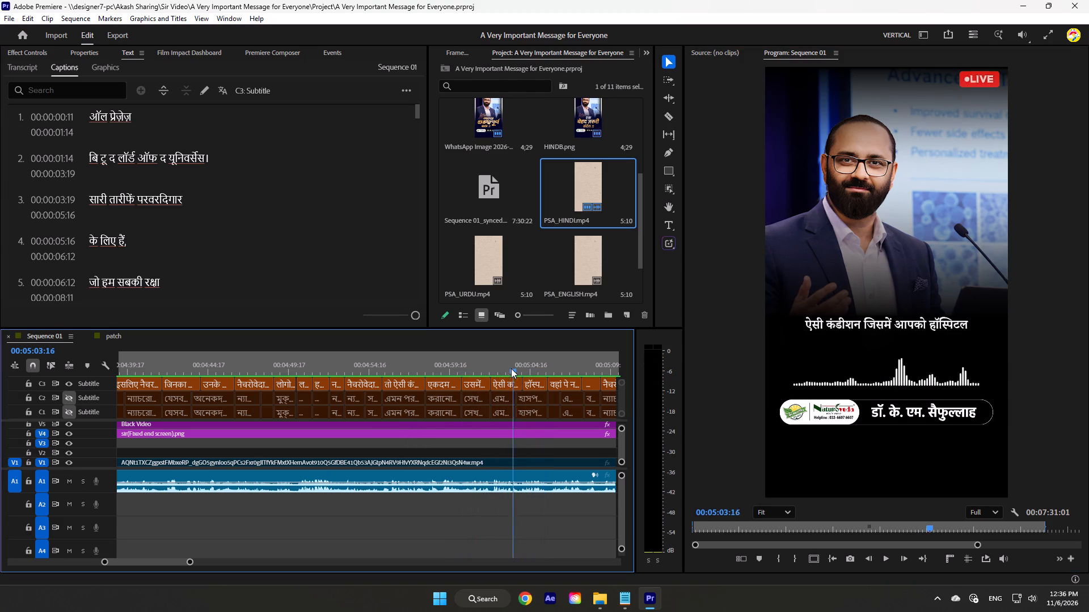
pyautogui.moveTo(511, 368); pyautogui.dragTo(493, 375)
pyautogui.press('space')
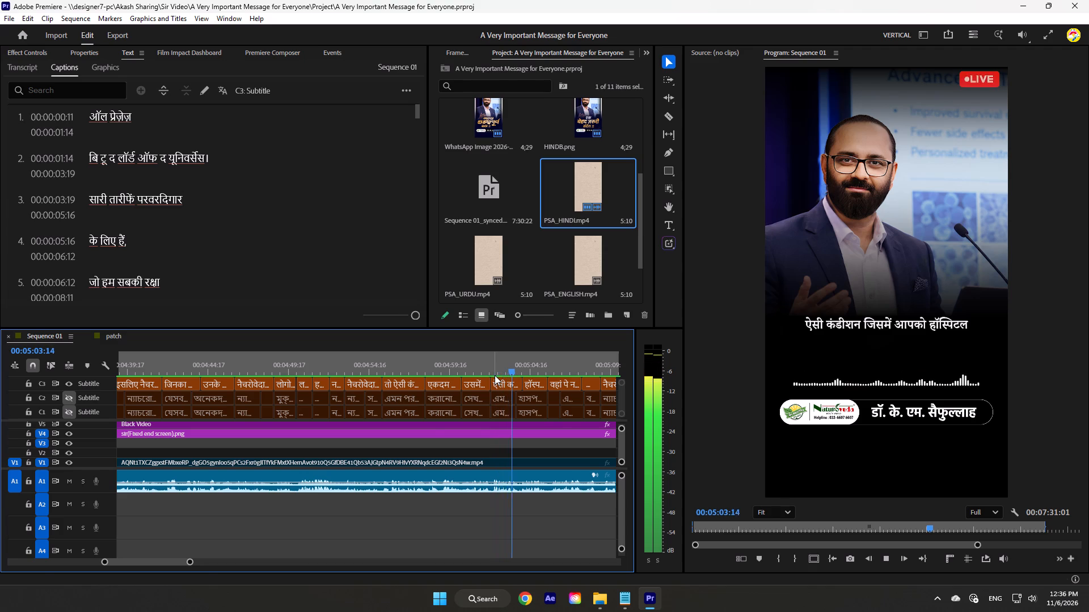
pyautogui.scroll(-5, 496, 377)
pyautogui.press('space')
pyautogui.scroll(-5, 489, 392)
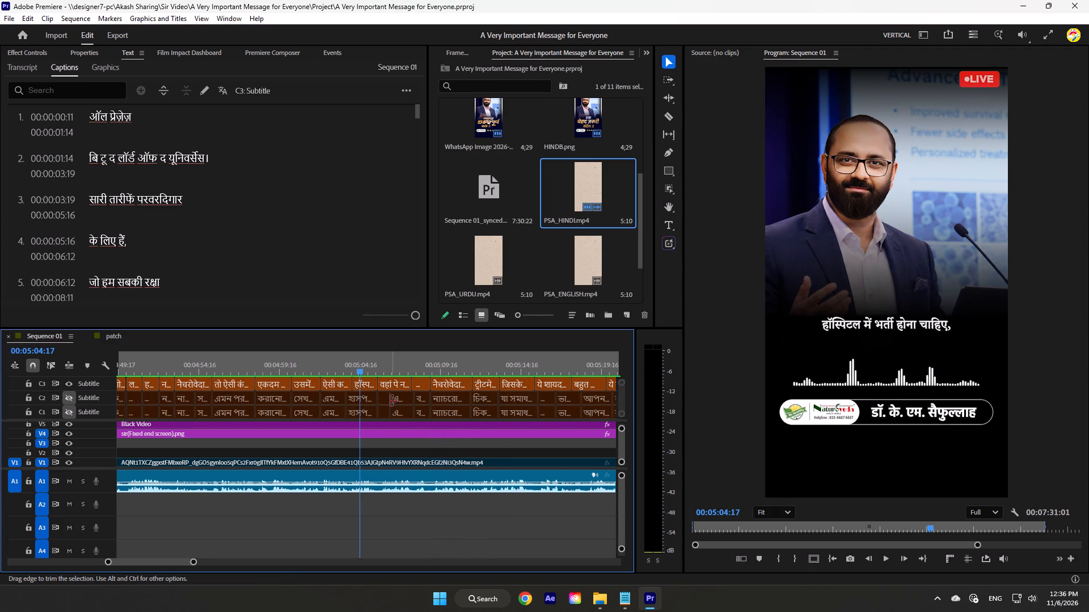
pyautogui.press('=')
pyautogui.press('=')
pyautogui.moveTo(297, 371); pyautogui.dragTo(265, 367)
pyautogui.press('space')
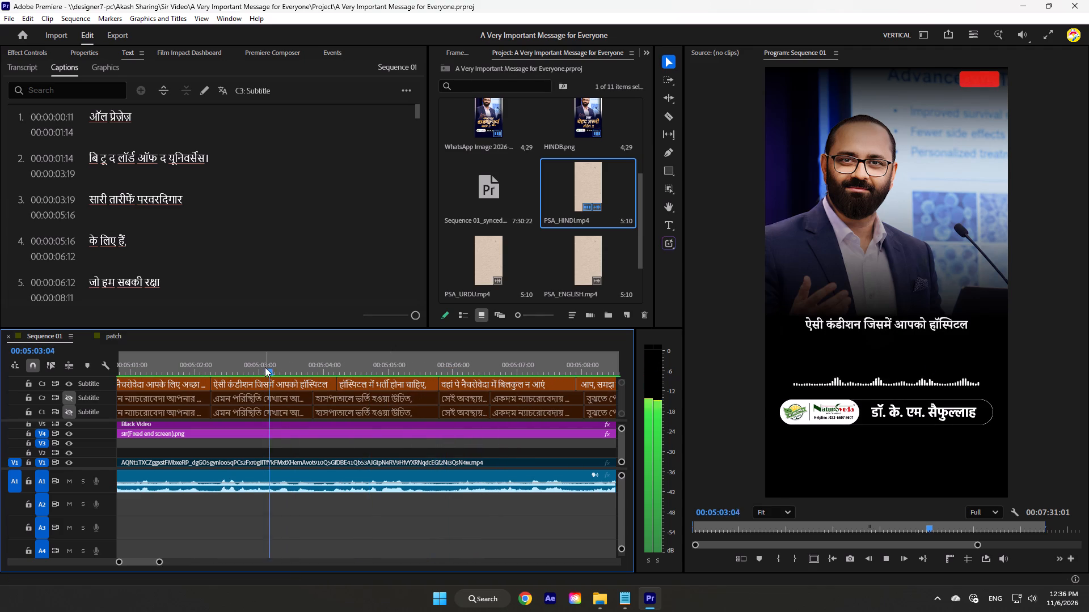
pyautogui.press('space')
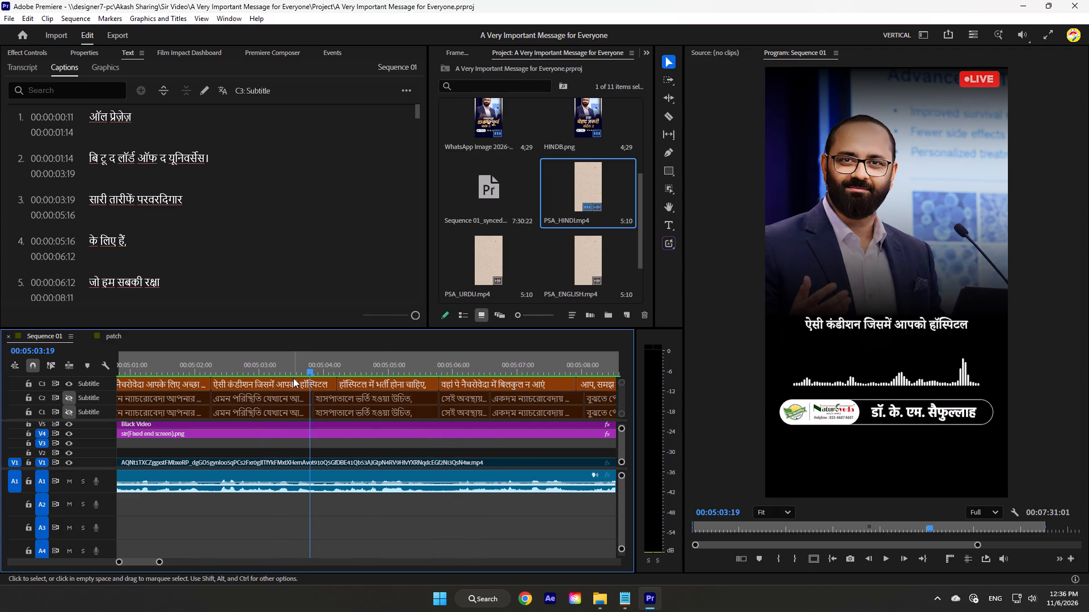
# Remove the word "हॉस्पिटल" from the end of Hindi caption 174 so it reads "ऐसी कंडीशन जिसमें आपको".
pyautogui.click(297, 380)
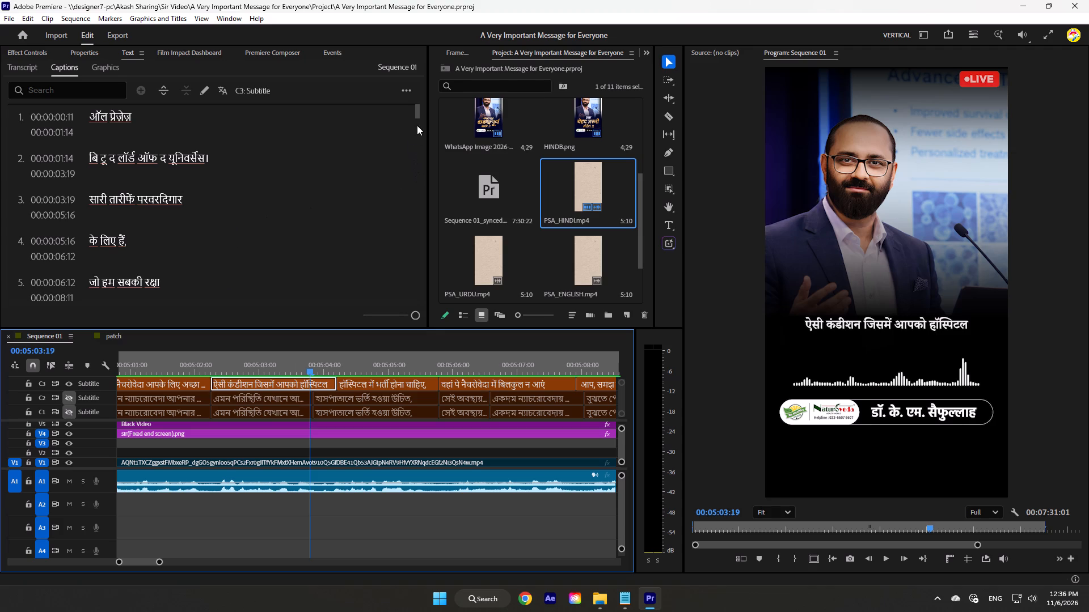
pyautogui.moveTo(417, 116); pyautogui.dragTo(422, 210)
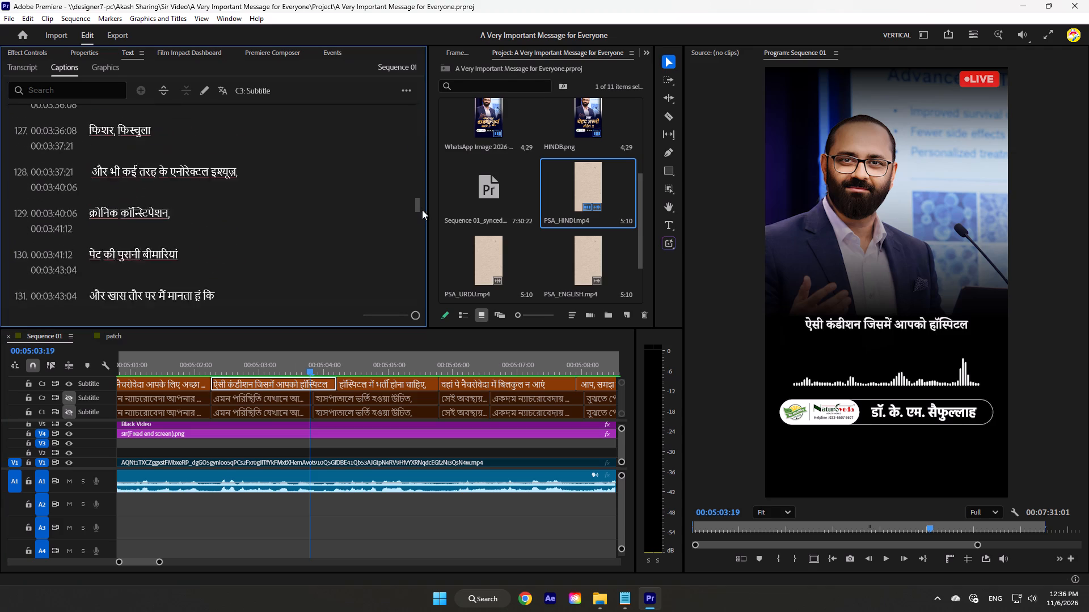
pyautogui.moveTo(422, 210); pyautogui.dragTo(421, 243)
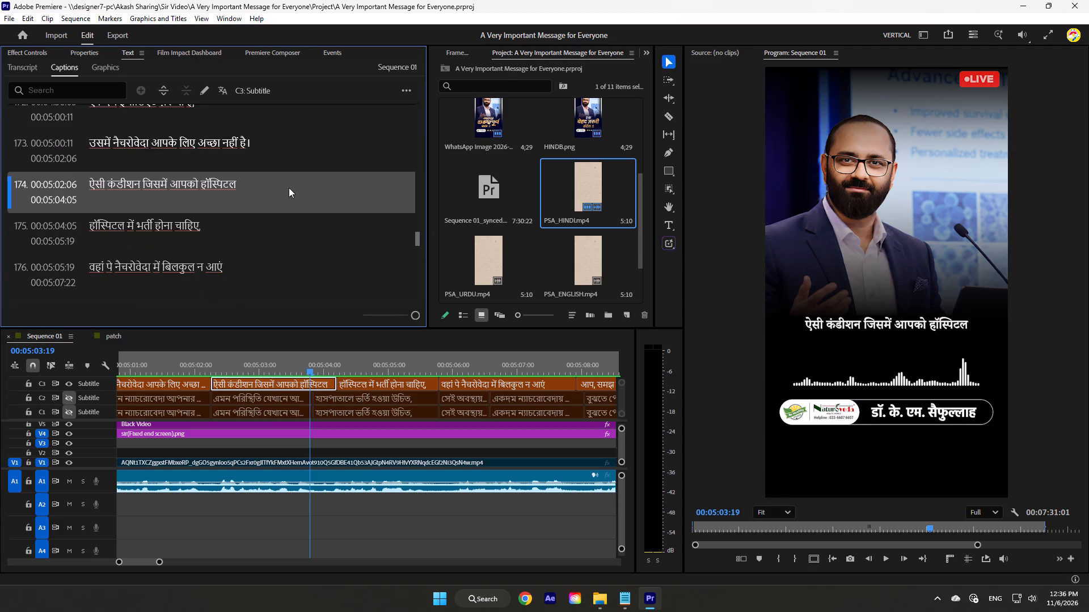
pyautogui.doubleClick(289, 188)
pyautogui.moveTo(235, 184); pyautogui.dragTo(183, 176)
pyautogui.press('BackSpace')
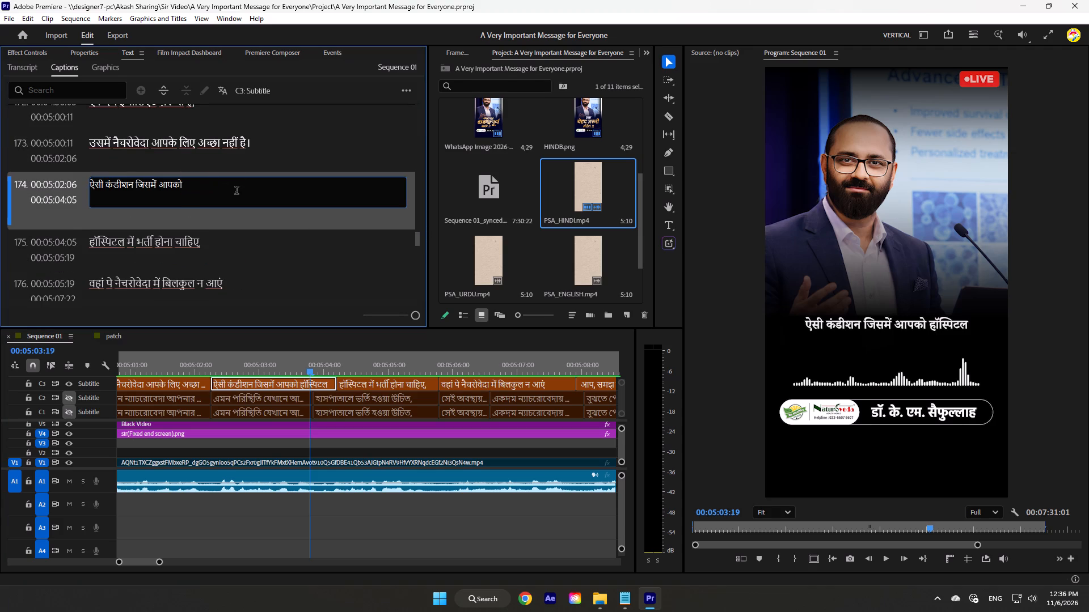
# Replay from the corrected caption at about 5:03 through 5:15 to check the Hindi subtitles against the speech.
pyautogui.moveTo(311, 361); pyautogui.dragTo(294, 362)
pyautogui.press('space')
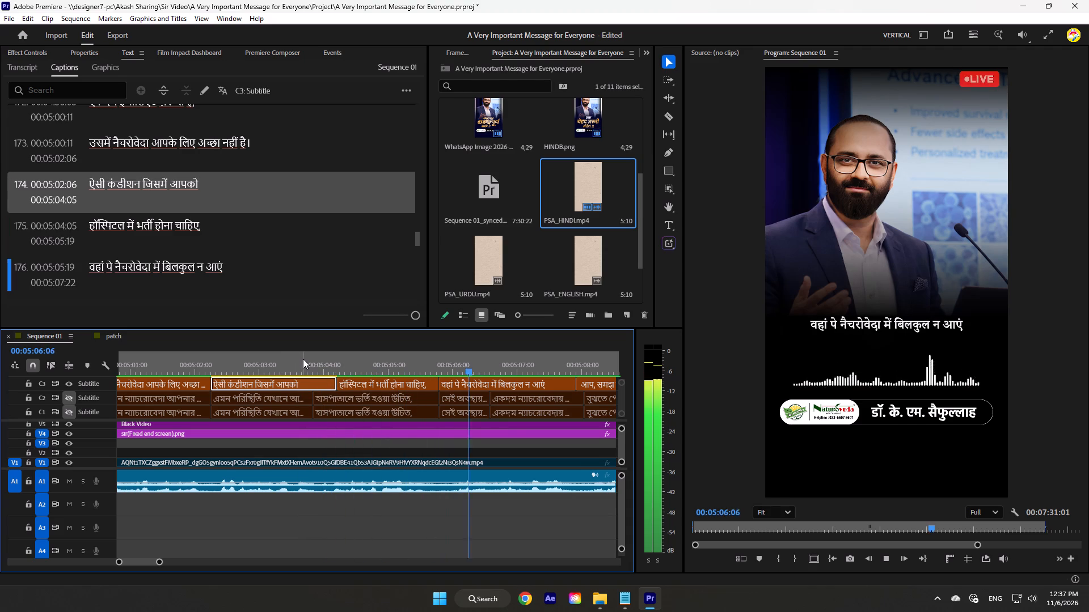
pyautogui.scroll(-15, 504, 410)
pyautogui.click(493, 522)
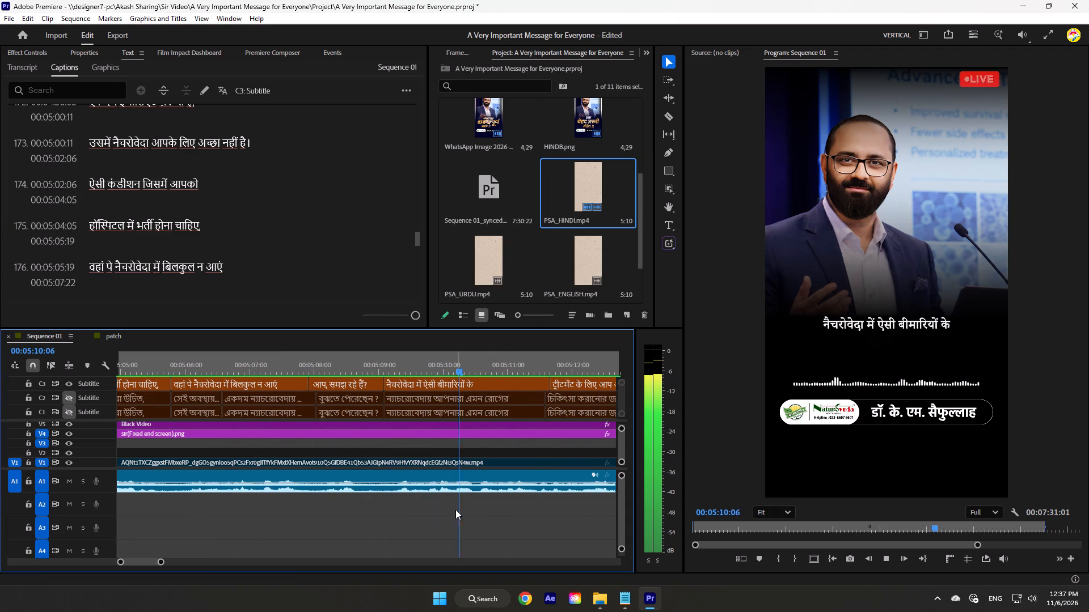
pyautogui.scroll(-7, 442, 440)
pyautogui.scroll(1, 383, 427)
pyautogui.scroll(-5, 383, 427)
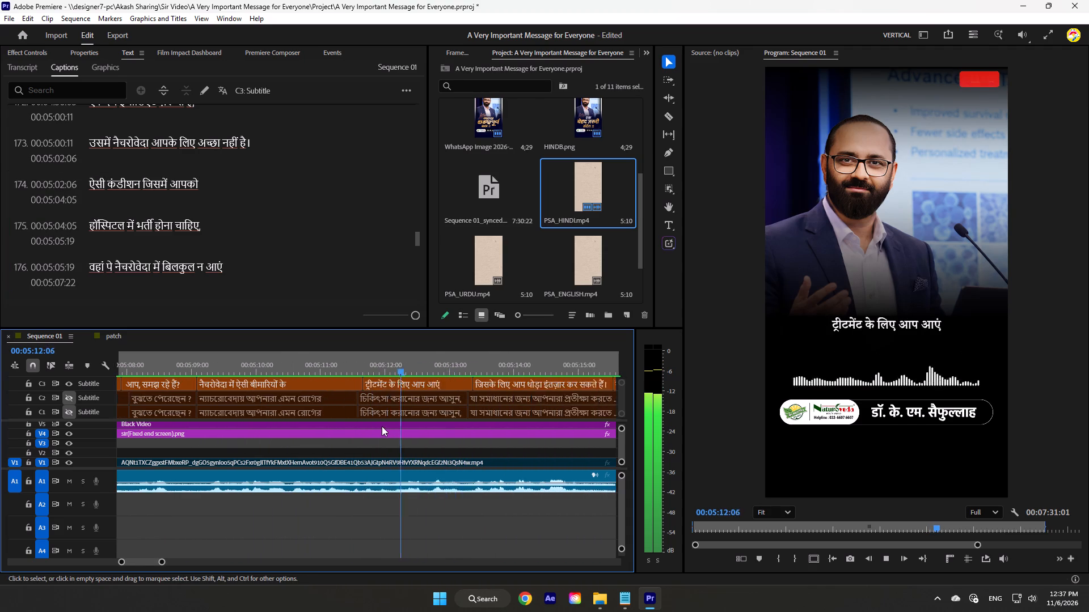
pyautogui.scroll(-4, 381, 425)
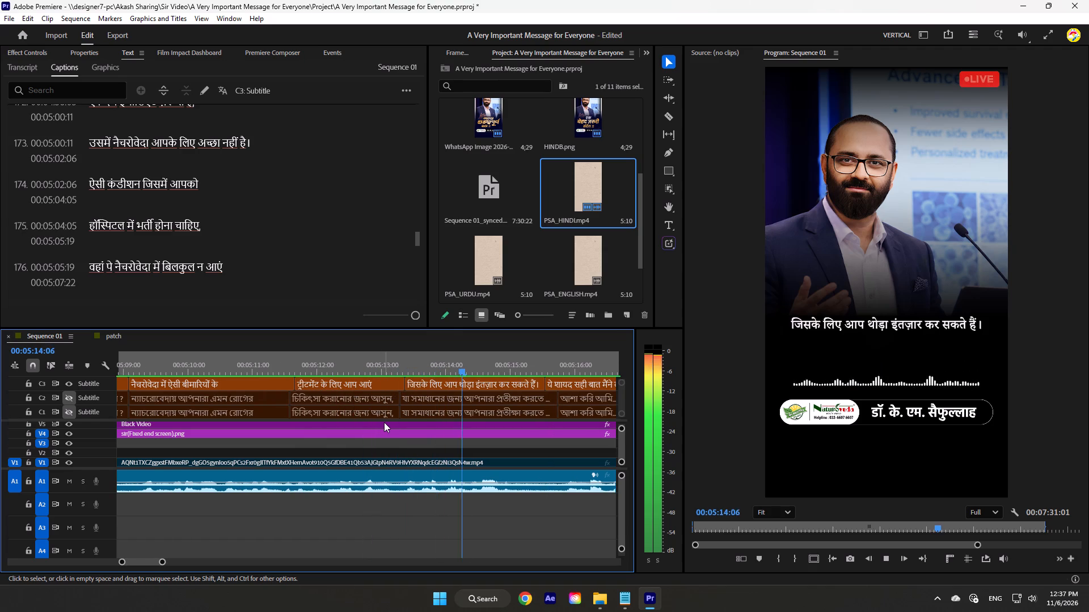
pyautogui.press('space')
pyautogui.scroll(-5, 420, 418)
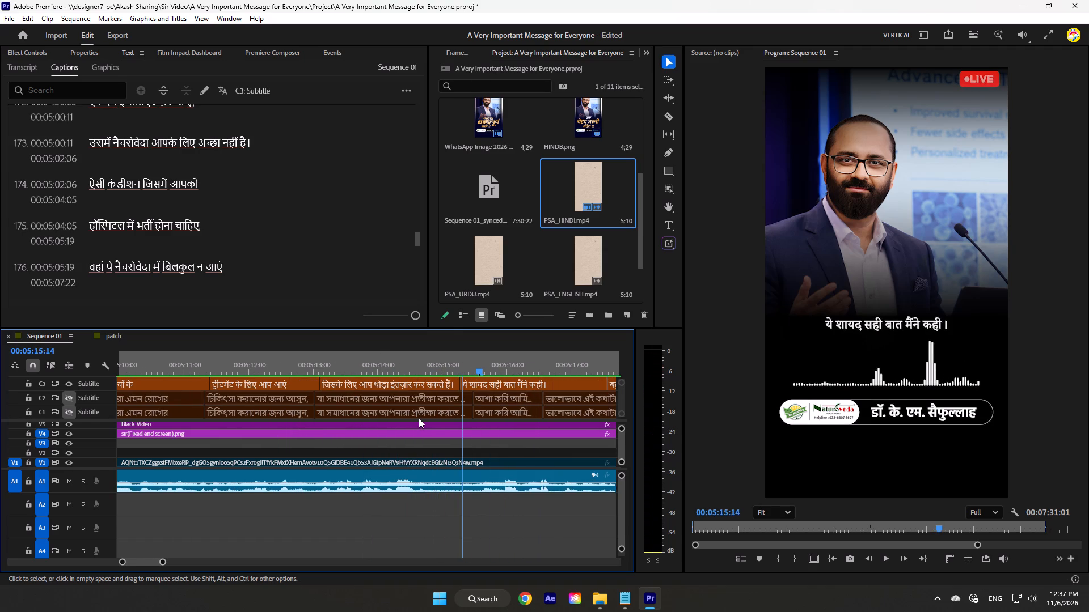
# Check the Hindi subtitles against the speech in short stretches of playback from about 5:15 to 5:27.
pyautogui.scroll(-4, 418, 418)
pyautogui.press('space')
pyautogui.scroll(-4, 386, 416)
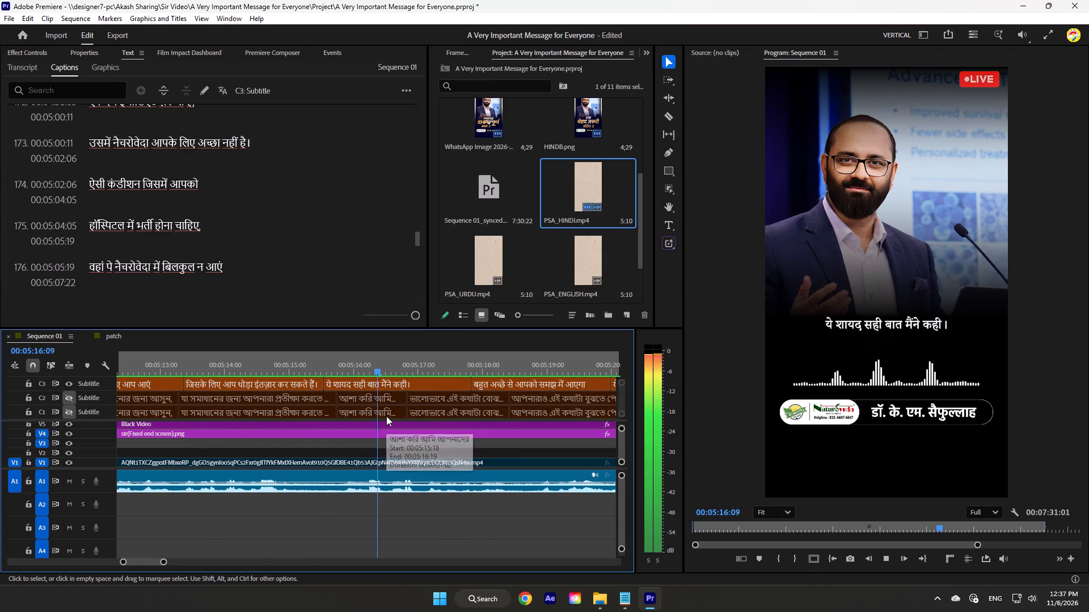
pyautogui.press('space')
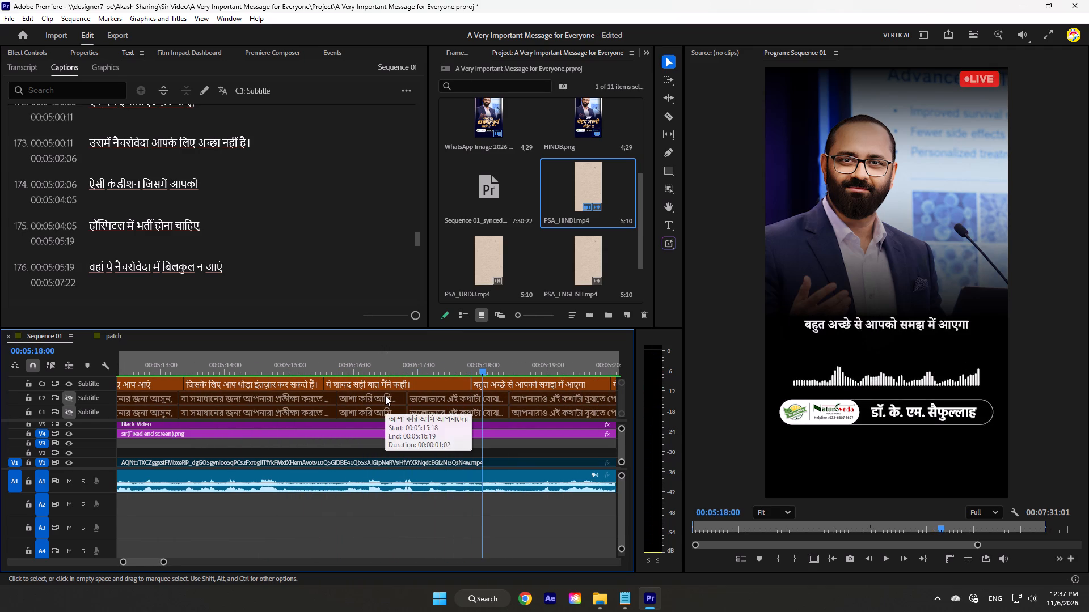
pyautogui.press('space')
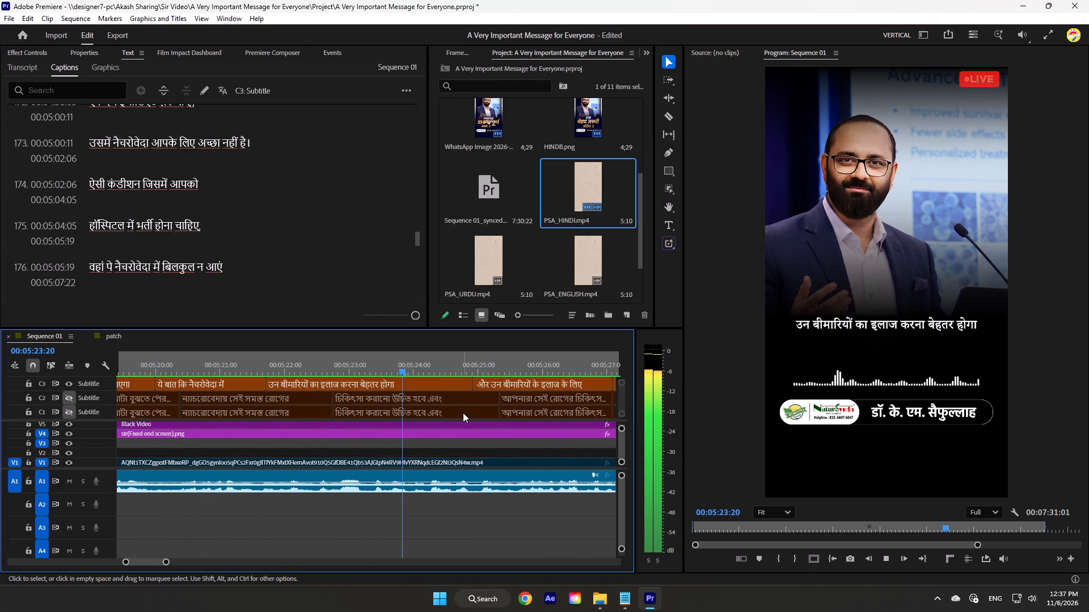
pyautogui.scroll(-7, 463, 415)
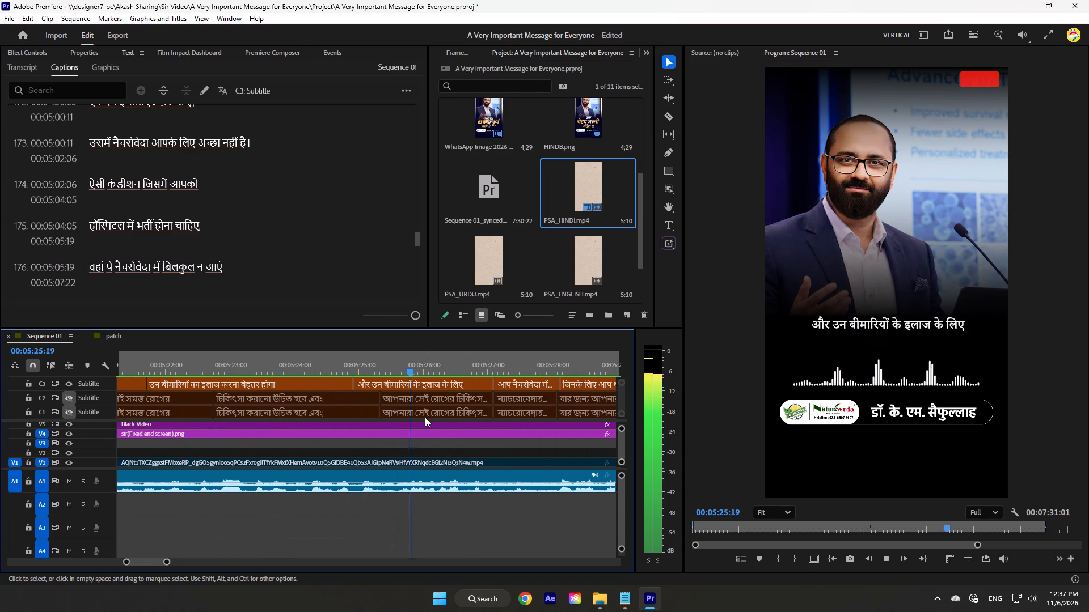
pyautogui.press('space')
pyautogui.press('space')
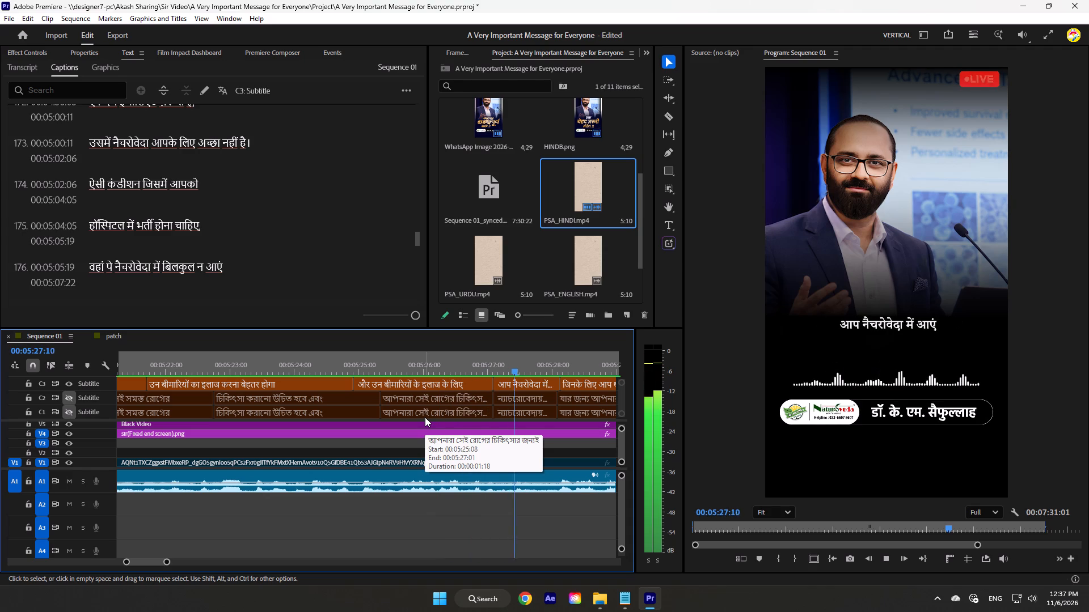
pyautogui.press('space')
# Save the project with the corrected Hindi caption.
pyautogui.hotkey('ctrl', 's')
# Play Sequence 01 from about 5:27 to 5:35, comparing the Hindi subtitles with the speech.
pyautogui.press('space')
pyautogui.scroll(-3, 425, 416)
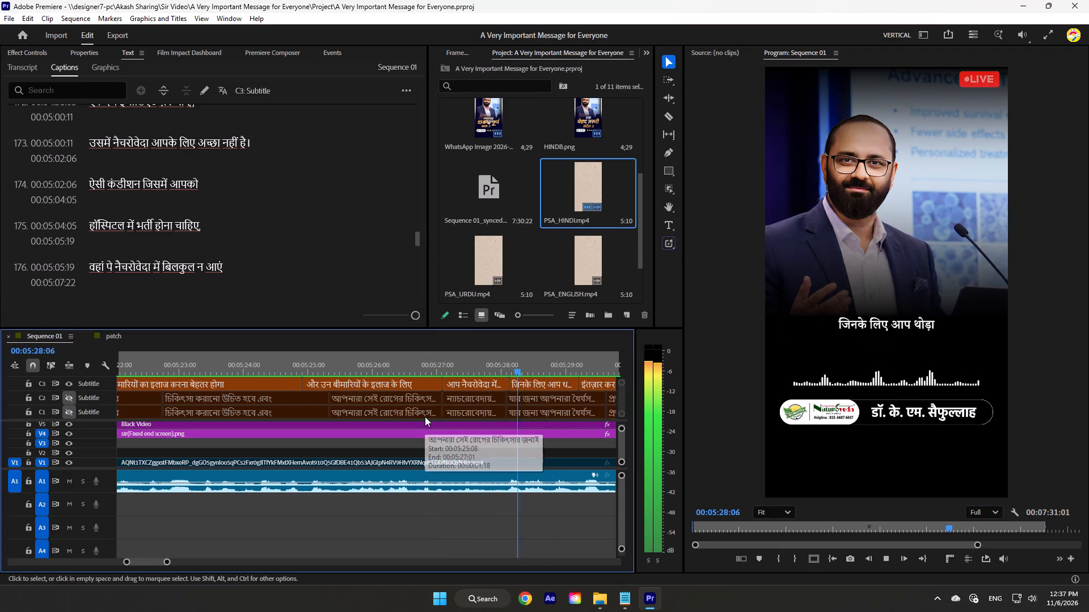
pyautogui.scroll(-18, 425, 416)
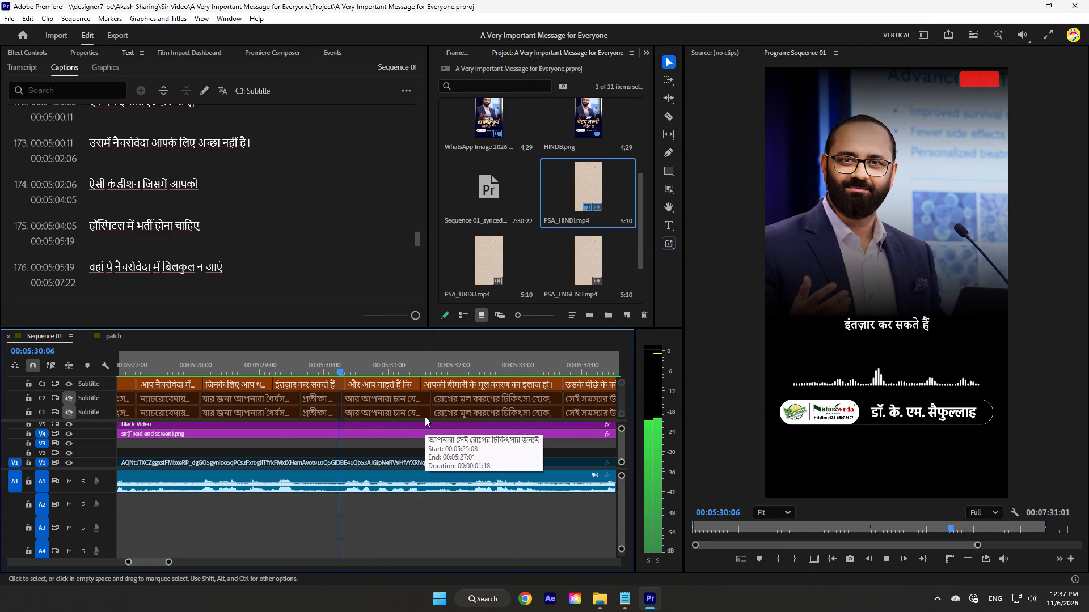
pyautogui.scroll(-4, 425, 416)
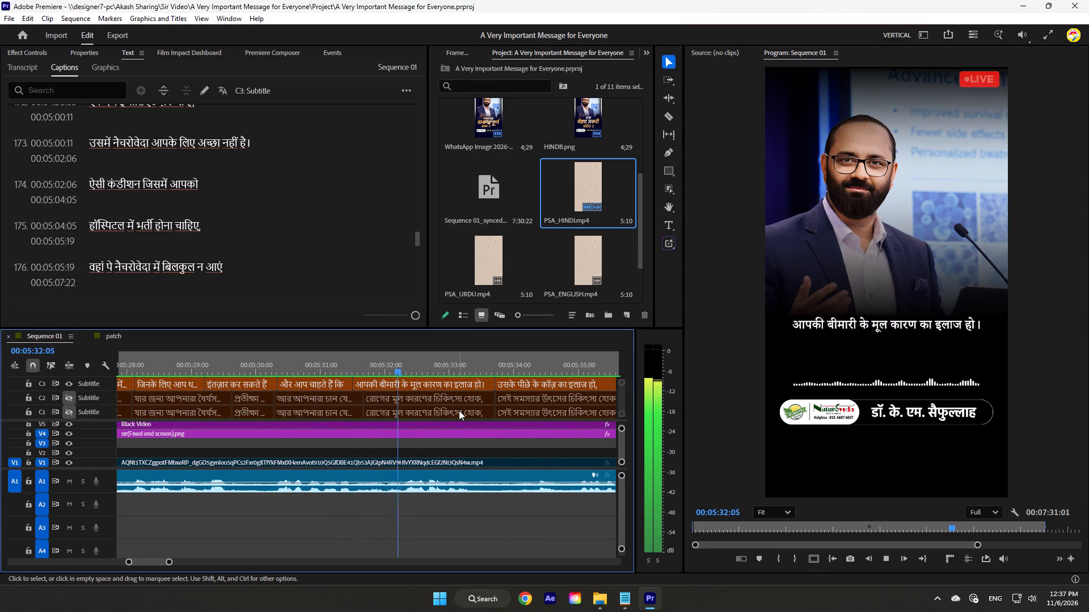
pyautogui.scroll(-7, 459, 410)
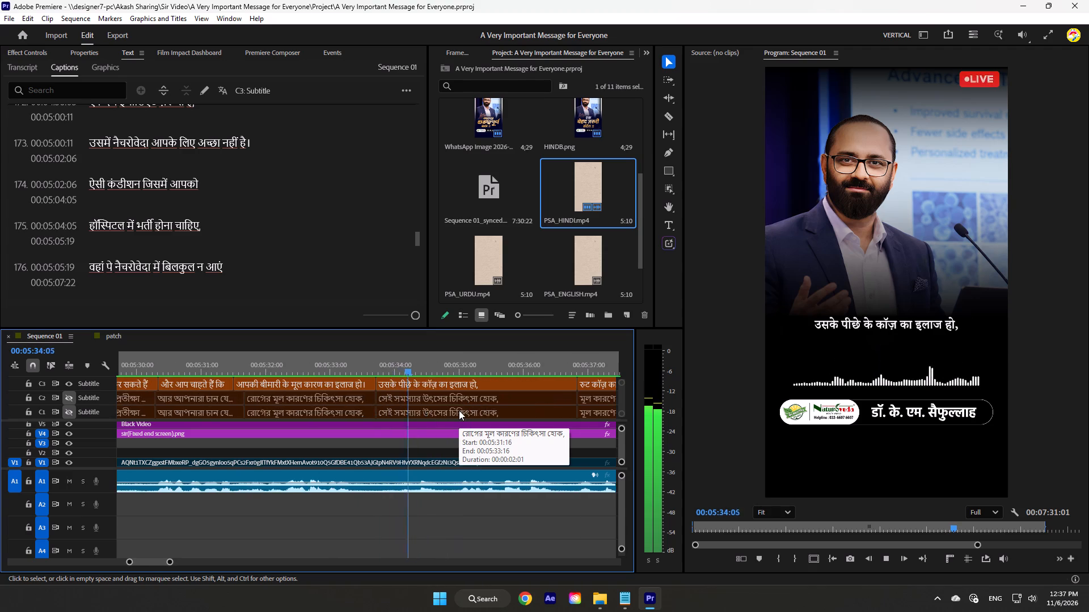
pyautogui.scroll(-13, 459, 410)
pyautogui.press('space')
pyautogui.scroll(-1, 463, 412)
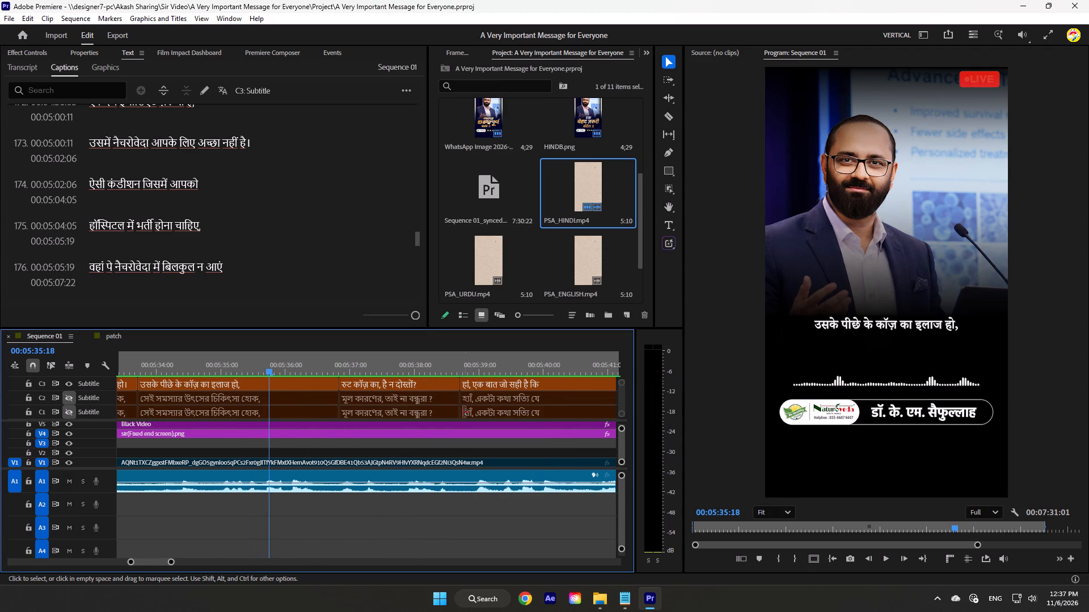
# Continue playback from about 5:35 to 5:45 to check the wording and timing of the Hindi subtitles.
pyautogui.press('space')
pyautogui.scroll(-3, 464, 412)
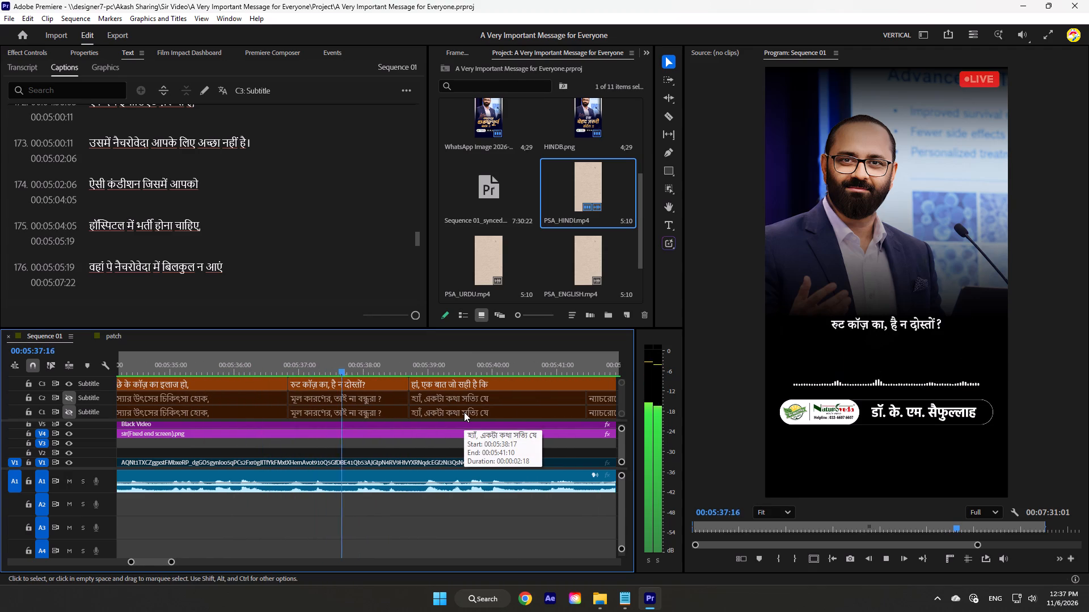
pyautogui.scroll(-4, 464, 411)
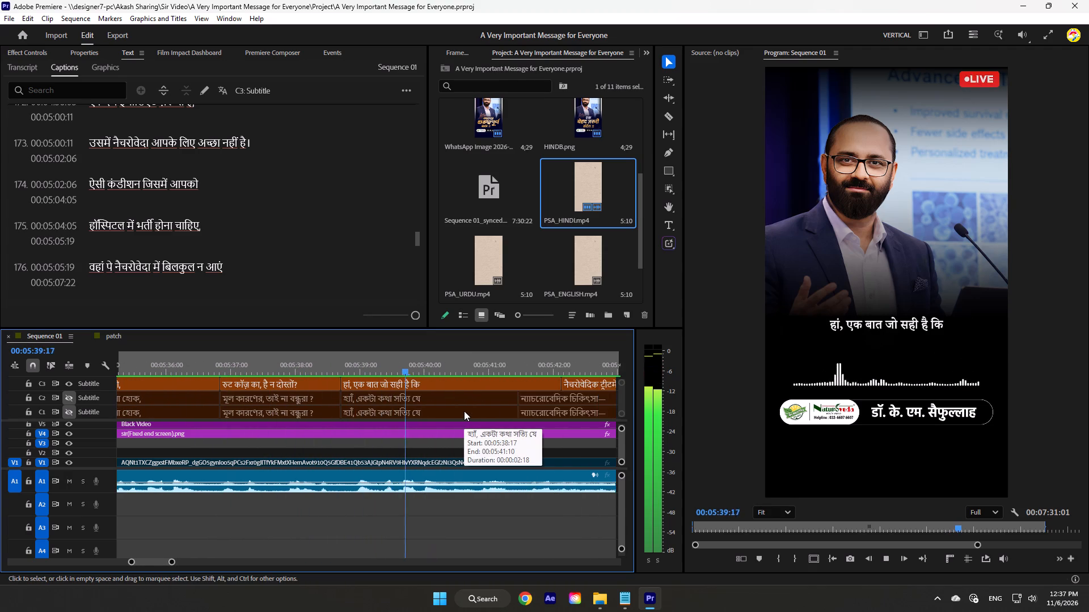
pyautogui.scroll(-9, 464, 411)
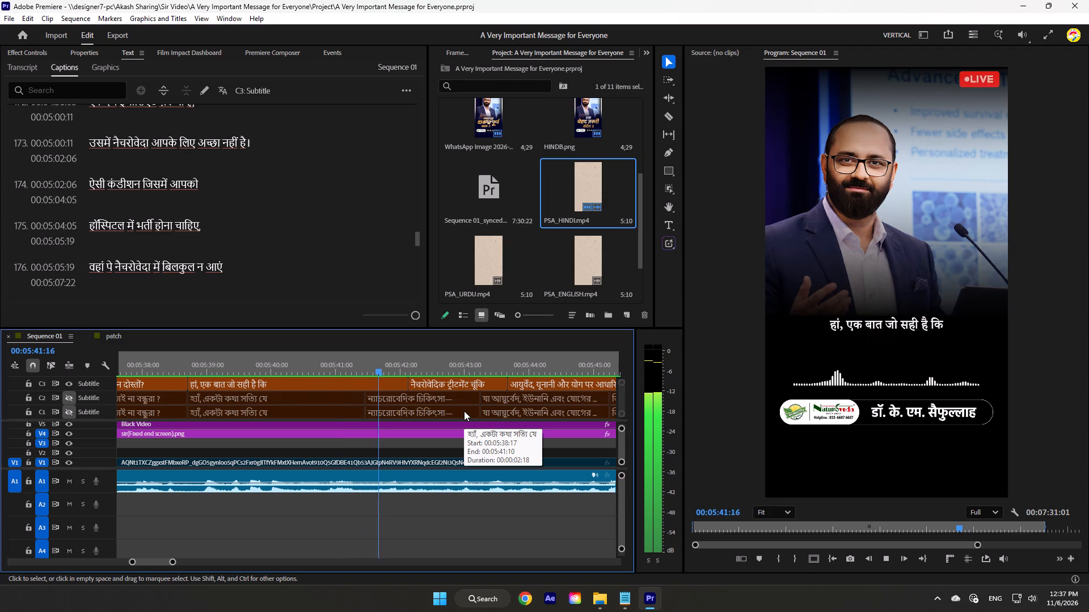
pyautogui.scroll(-9, 464, 411)
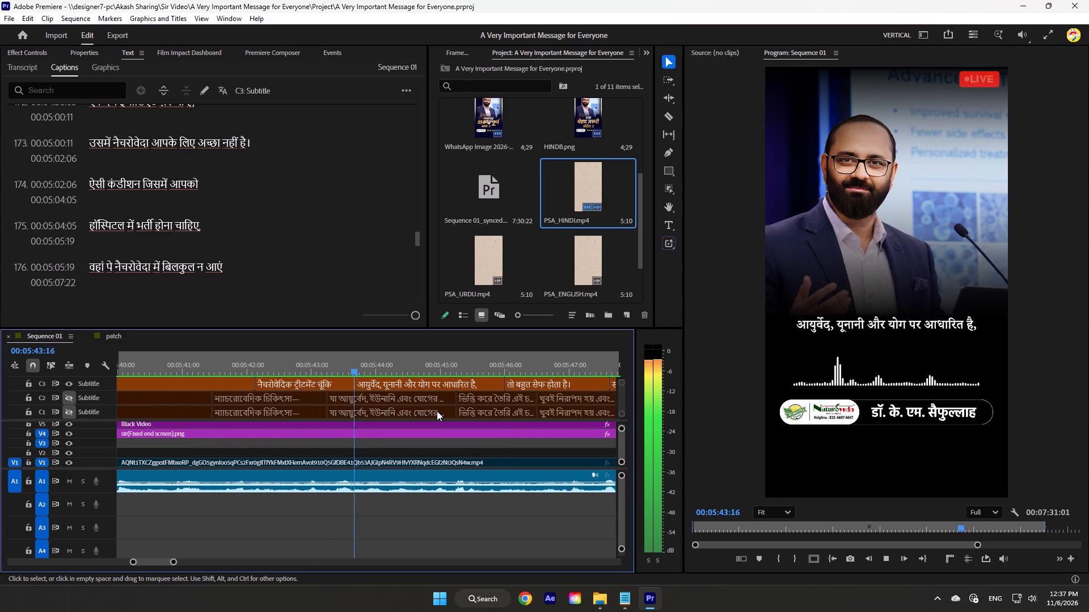
pyautogui.scroll(-12, 437, 411)
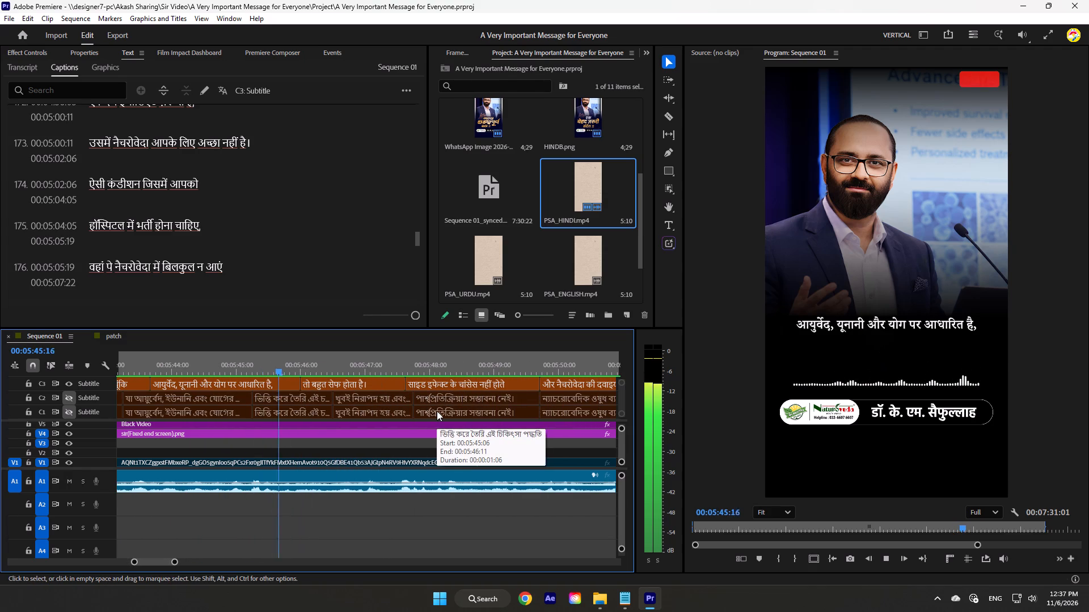
# Check the Hindi subtitles against the speech from about 5:45 to 5:58, pausing at "तो जैसा कि मैं हमेशा कहता हूं कि".
pyautogui.scroll(-4, 437, 411)
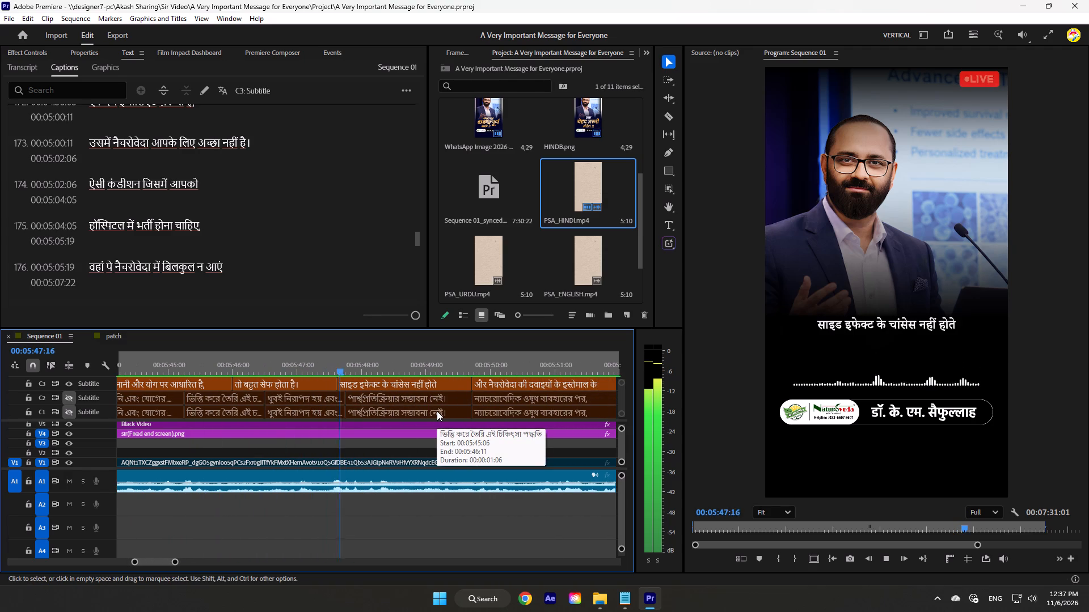
pyautogui.scroll(-9, 437, 411)
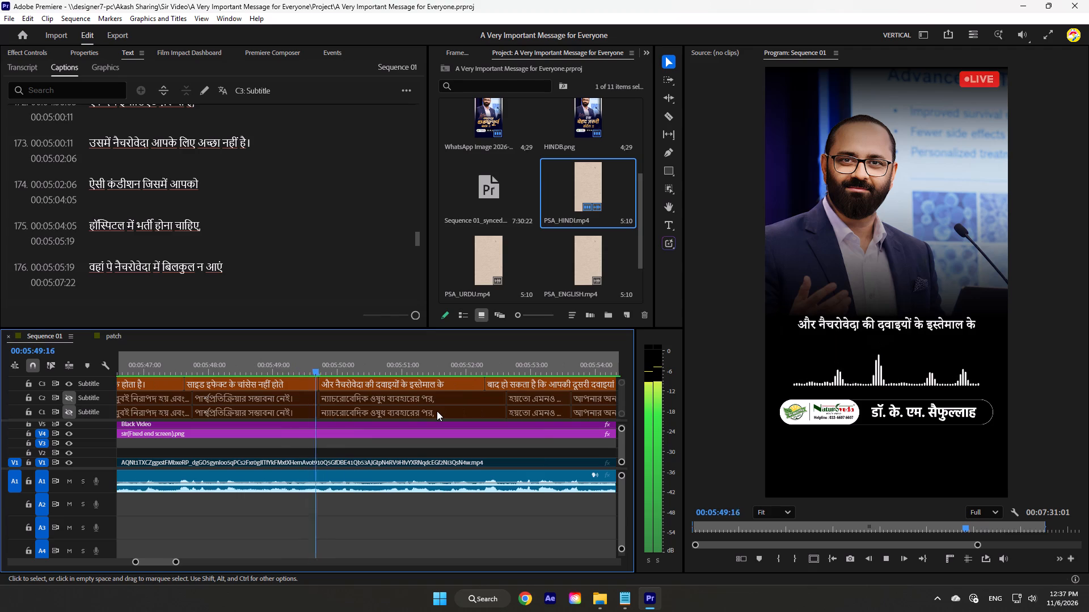
pyautogui.scroll(-7, 437, 411)
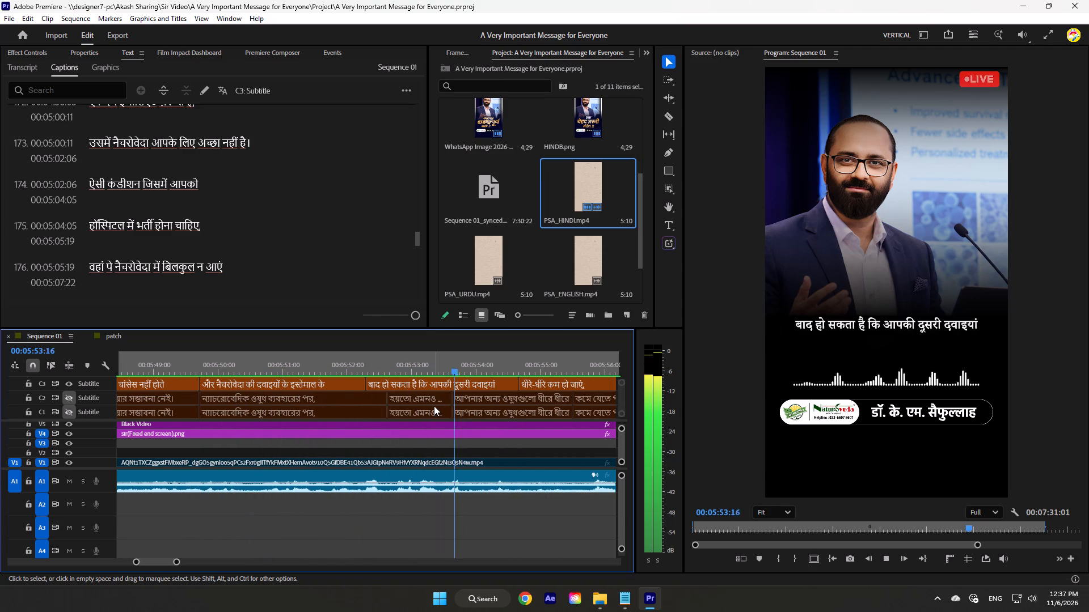
pyautogui.scroll(-4, 434, 406)
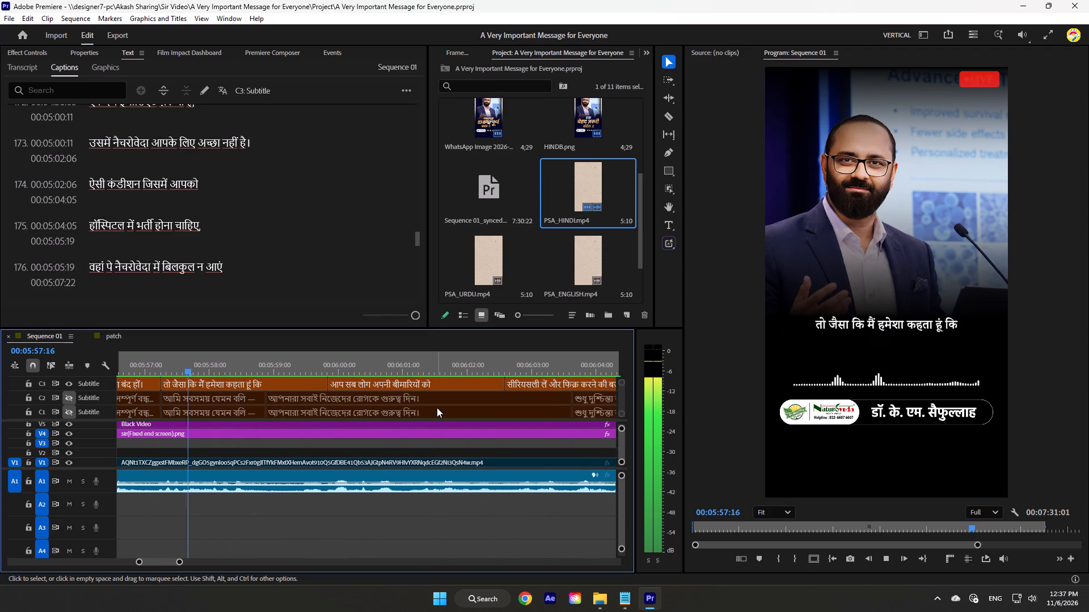
pyautogui.scroll(-4, 437, 407)
pyautogui.press('space')
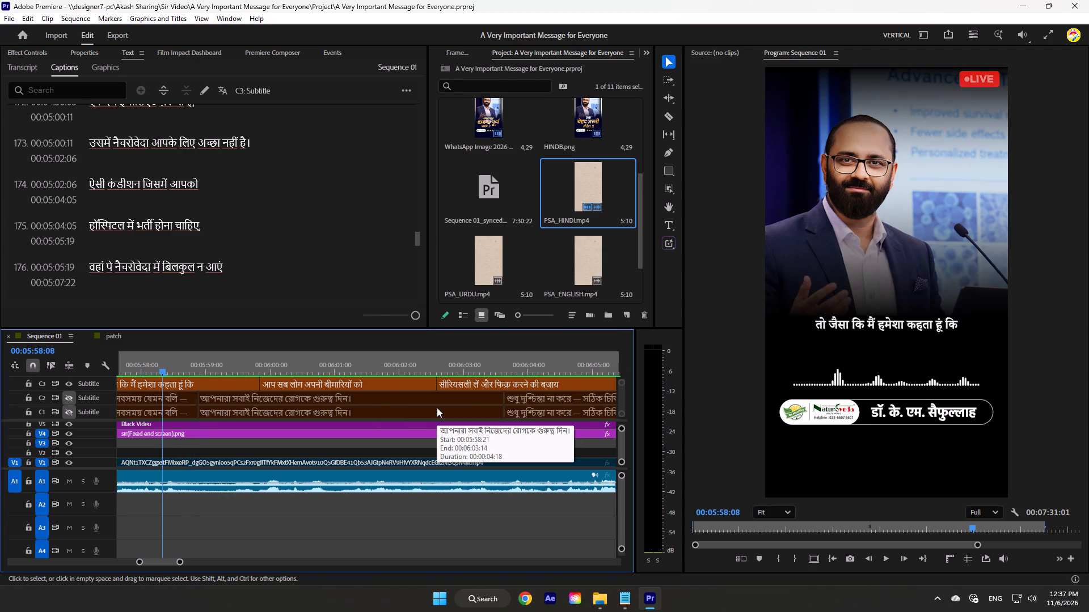
# Review the Hindi subtitles from about 5:58 to 6:30, pausing briefly between passages to compare them with the speech.
pyautogui.press('space')
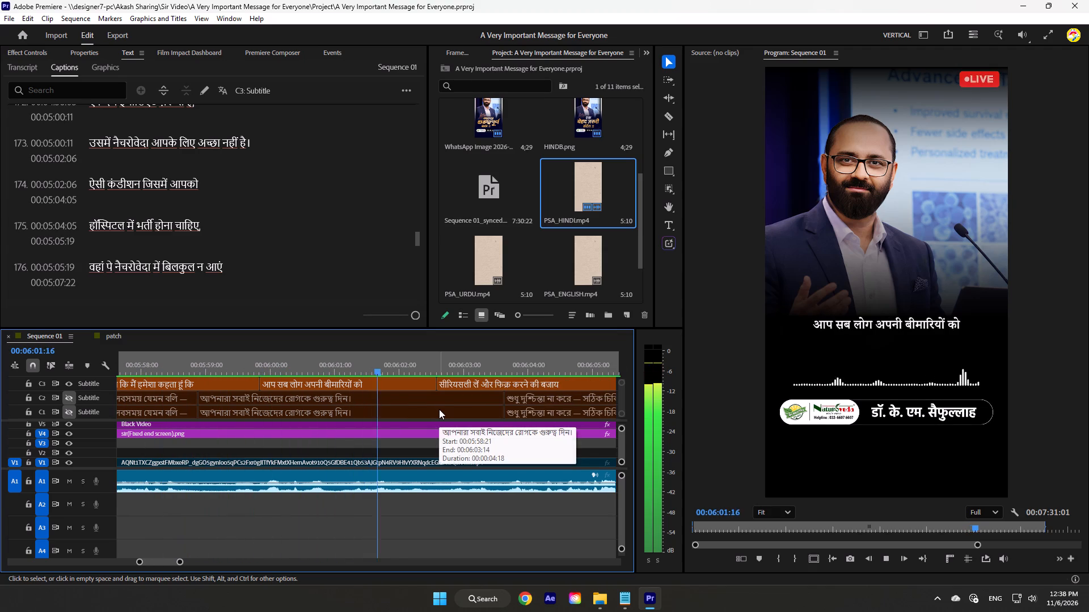
pyautogui.press('space')
pyautogui.press('space')
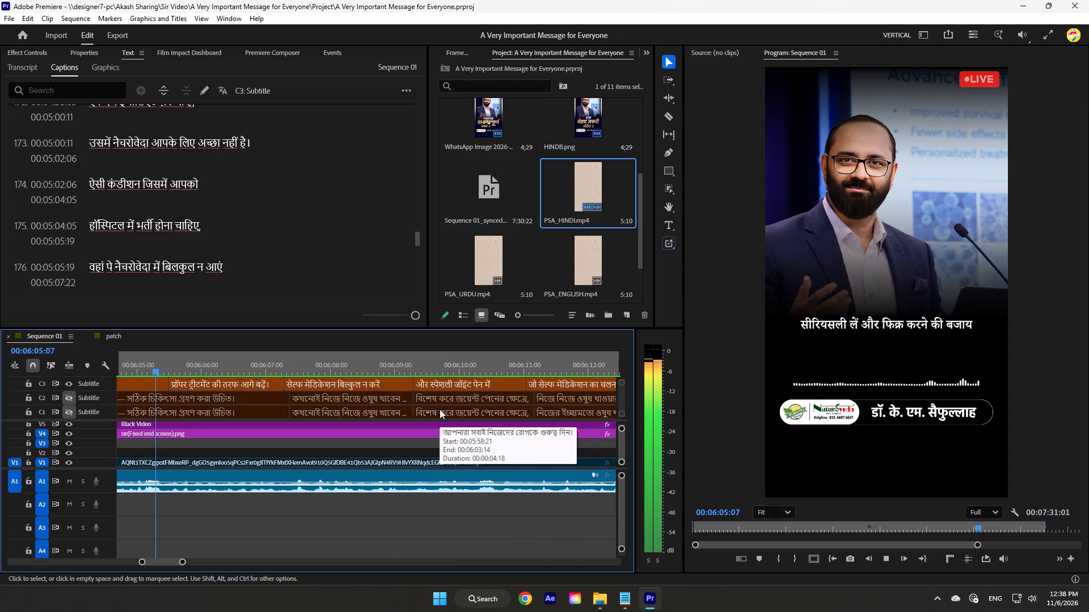
pyautogui.press('space')
pyautogui.press('space')
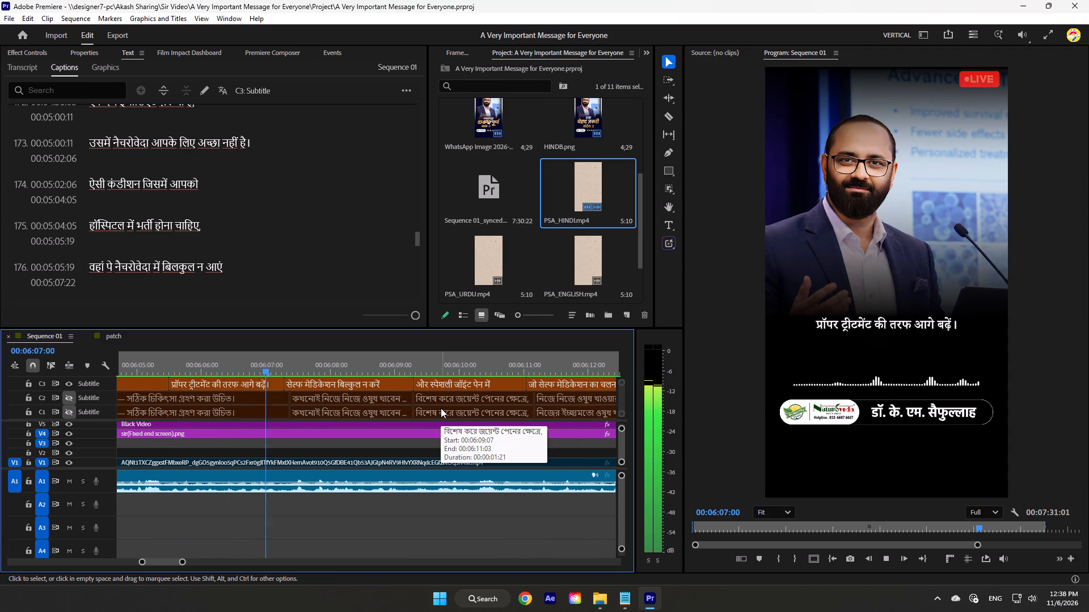
pyautogui.scroll(-10, 441, 408)
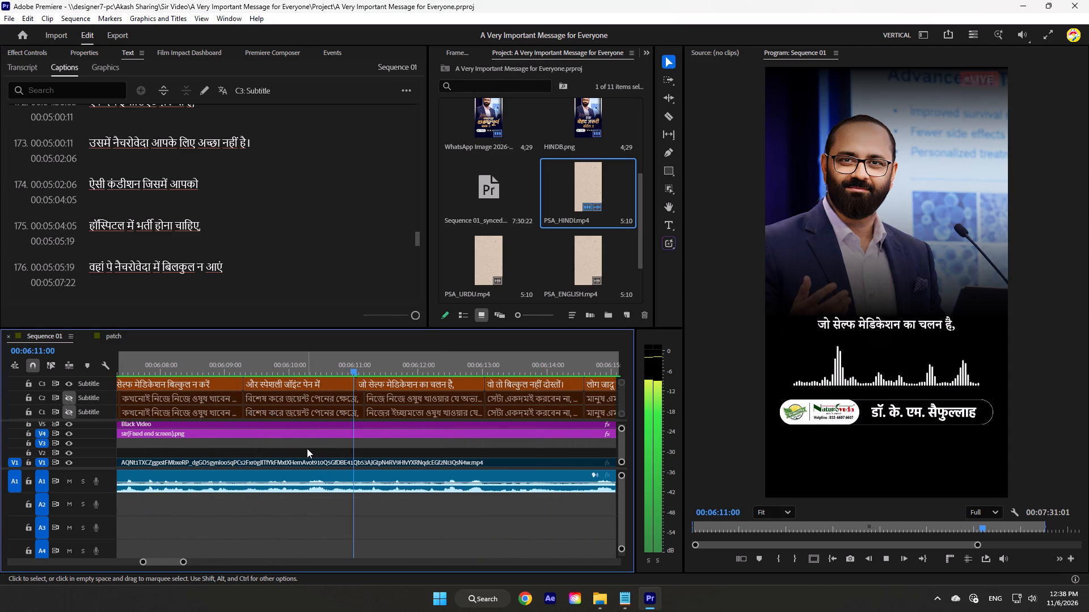
pyautogui.press('space')
pyautogui.press('space')
pyautogui.scroll(-3, 320, 448)
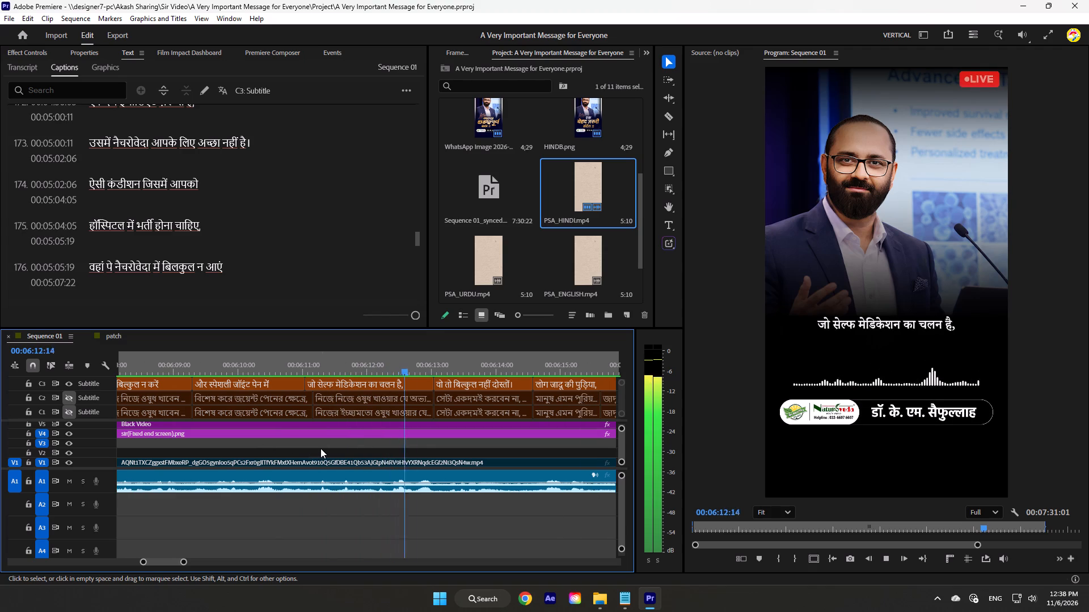
pyautogui.scroll(-4, 320, 448)
pyautogui.scroll(1, 320, 448)
pyautogui.press('space')
pyautogui.press('space')
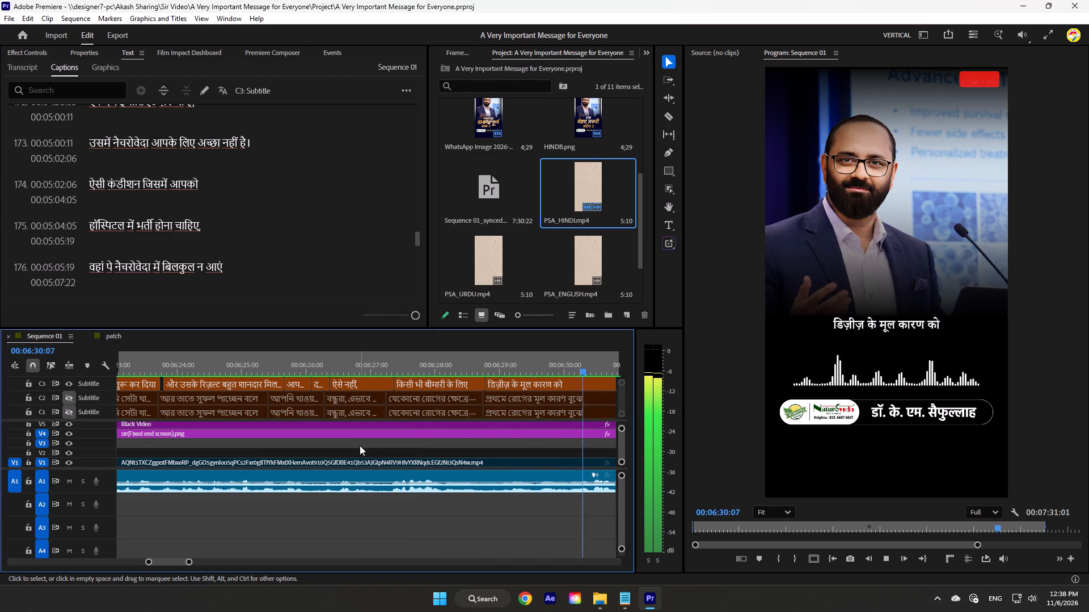
# Play Sequence 01 from about 6:30 to 6:49, checking the Hindi subtitles against the speech.
pyautogui.scroll(-1, 358, 447)
pyautogui.press('space')
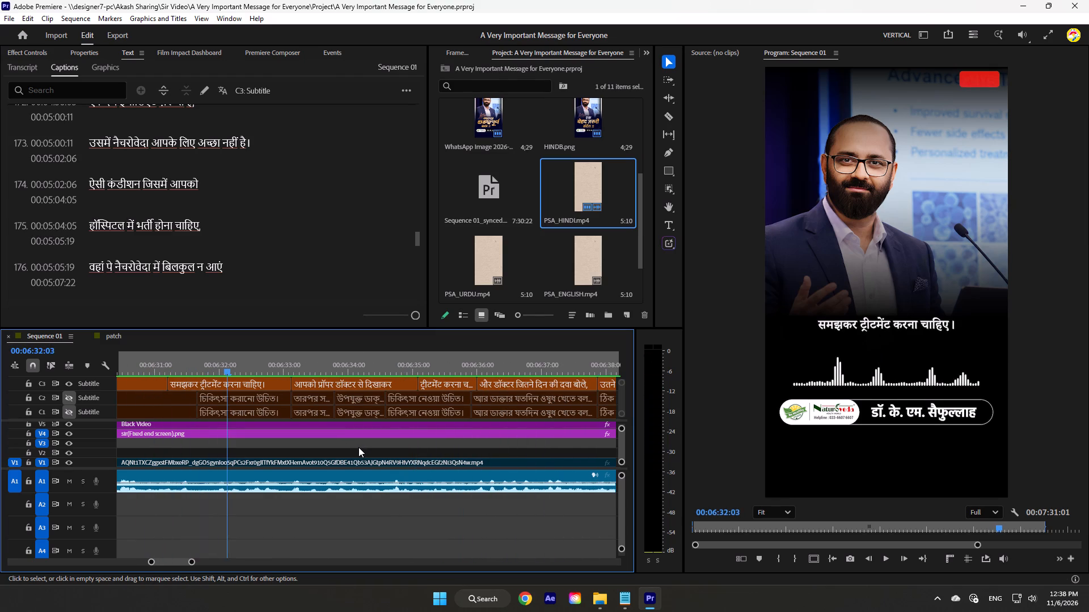
pyautogui.press('space')
pyautogui.press('space')
pyautogui.press('space')
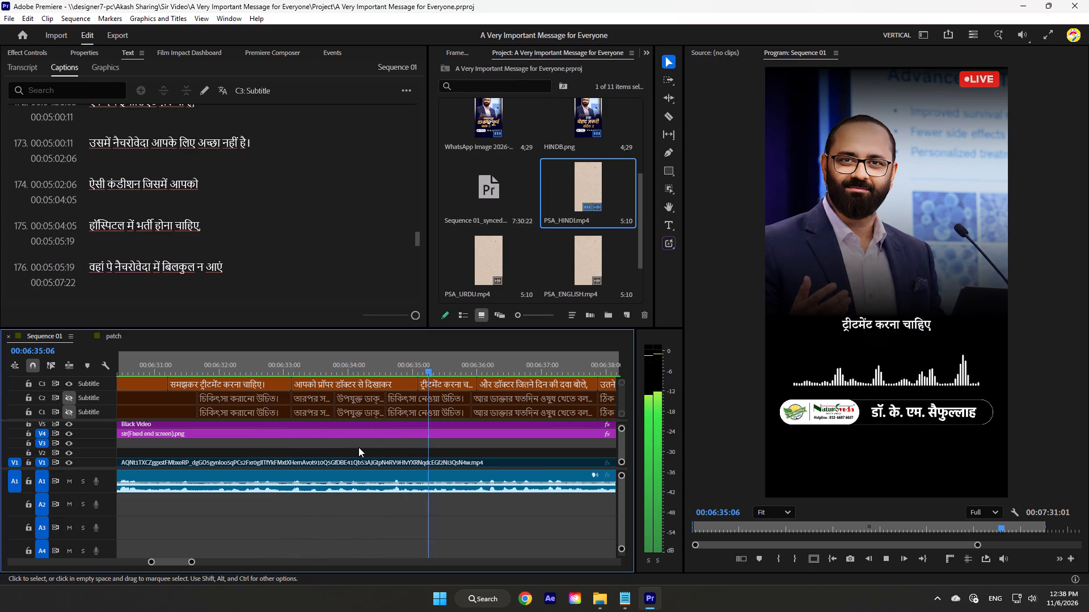
pyautogui.scroll(-4, 444, 446)
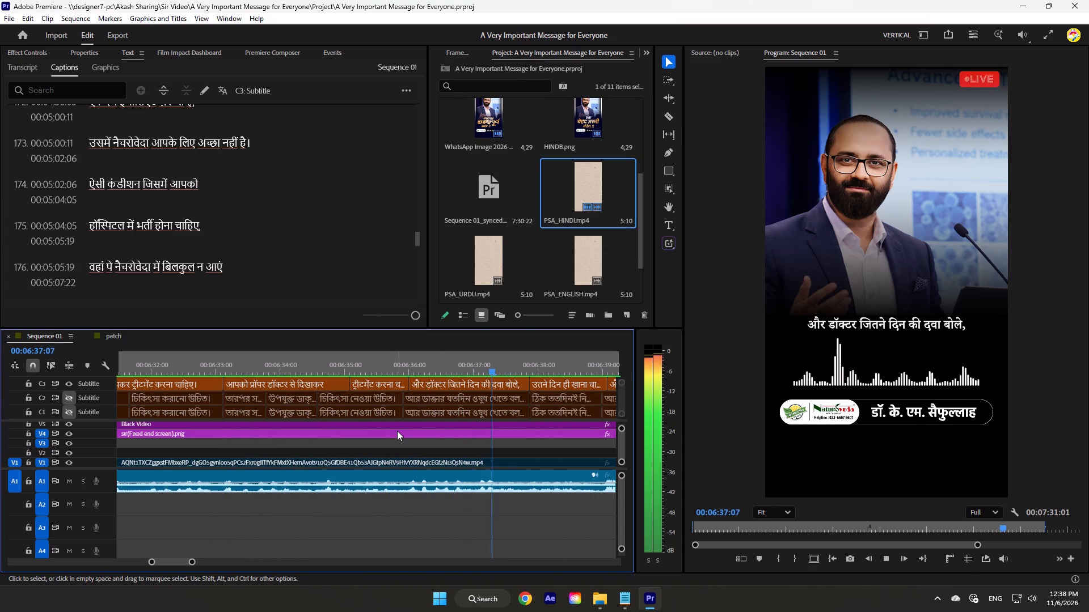
pyautogui.scroll(1, 397, 431)
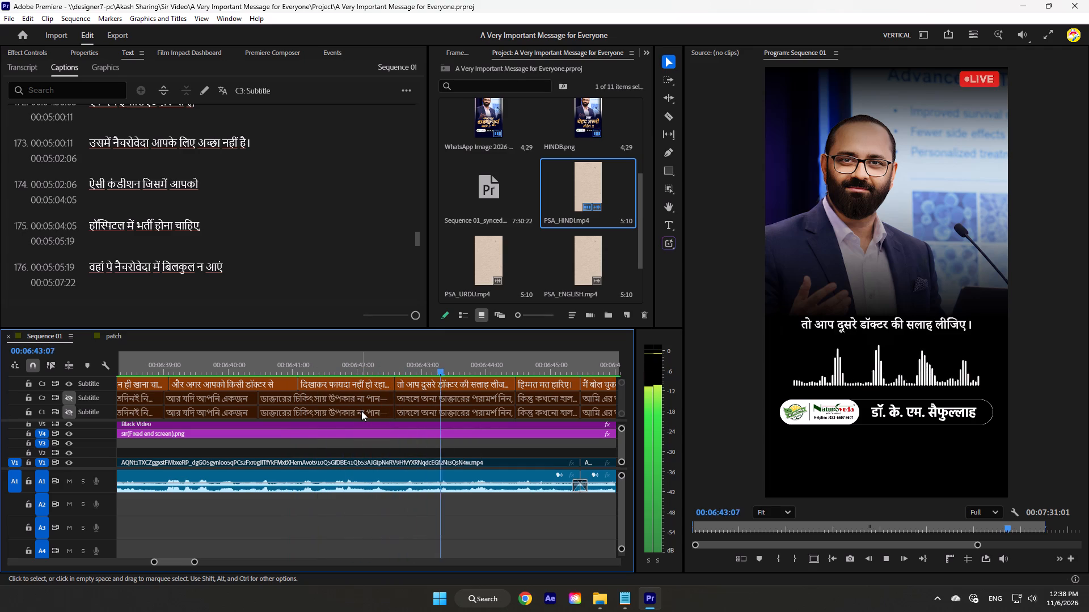
pyautogui.scroll(-18, 361, 410)
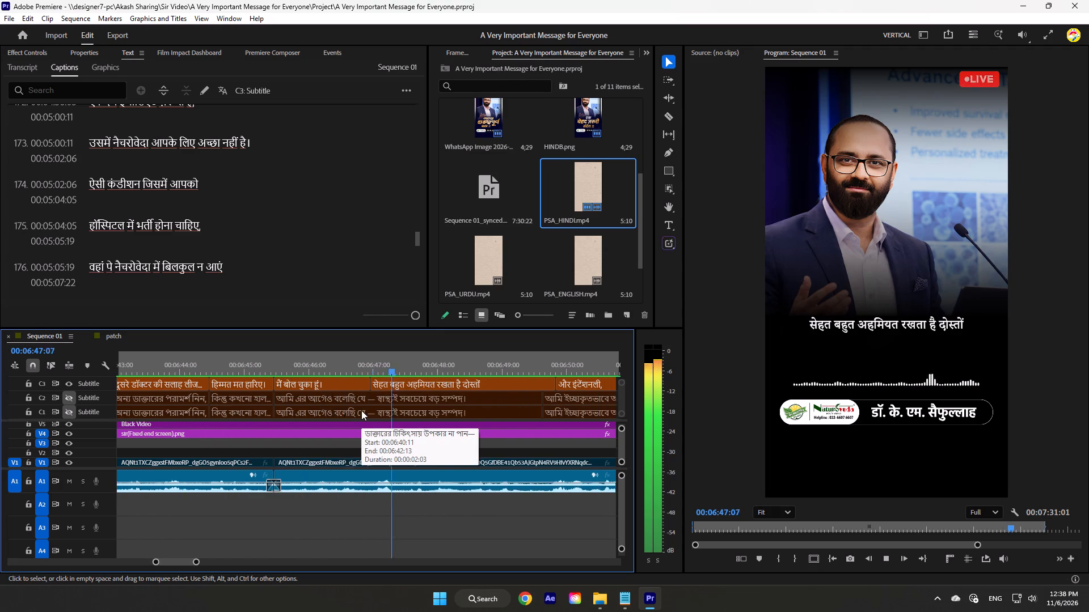
pyautogui.scroll(-6, 361, 410)
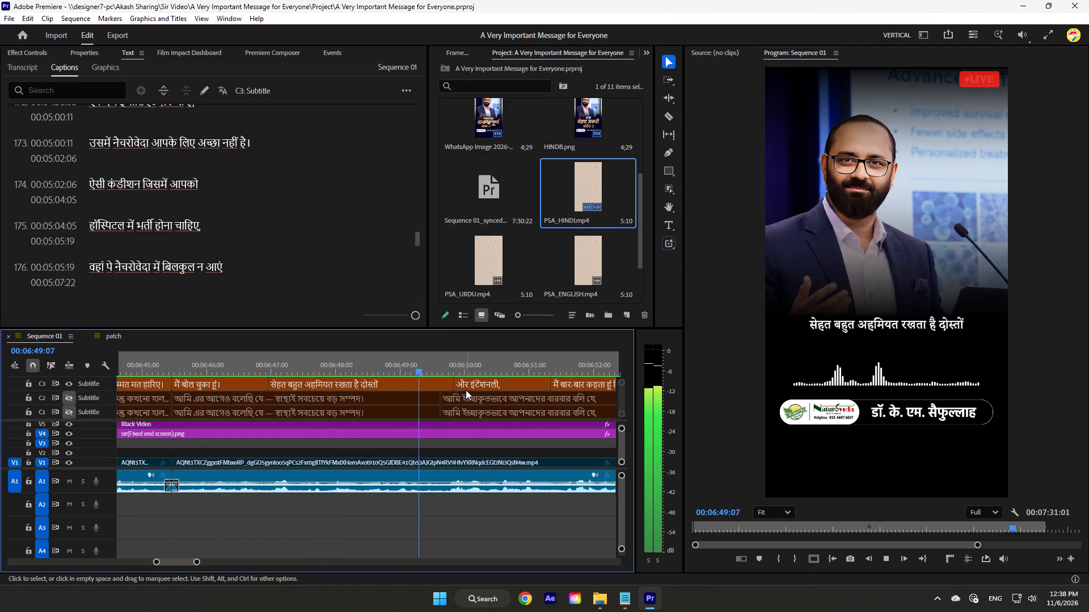
# Continue the Hindi subtitle check from about 6:49 to 7:01, pausing around "मैं डिज़ीज़ेज़ के बारे में बात नहीं करता,".
pyautogui.scroll(-12, 460, 413)
pyautogui.scroll(1, 464, 413)
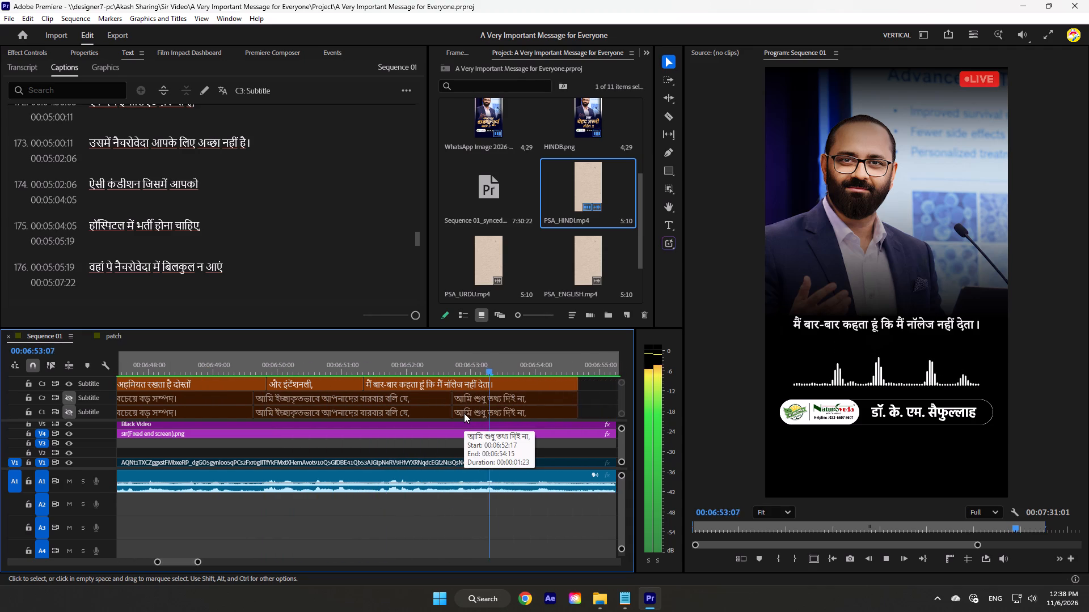
pyautogui.press('space')
pyautogui.scroll(-5, 464, 413)
pyautogui.press('space')
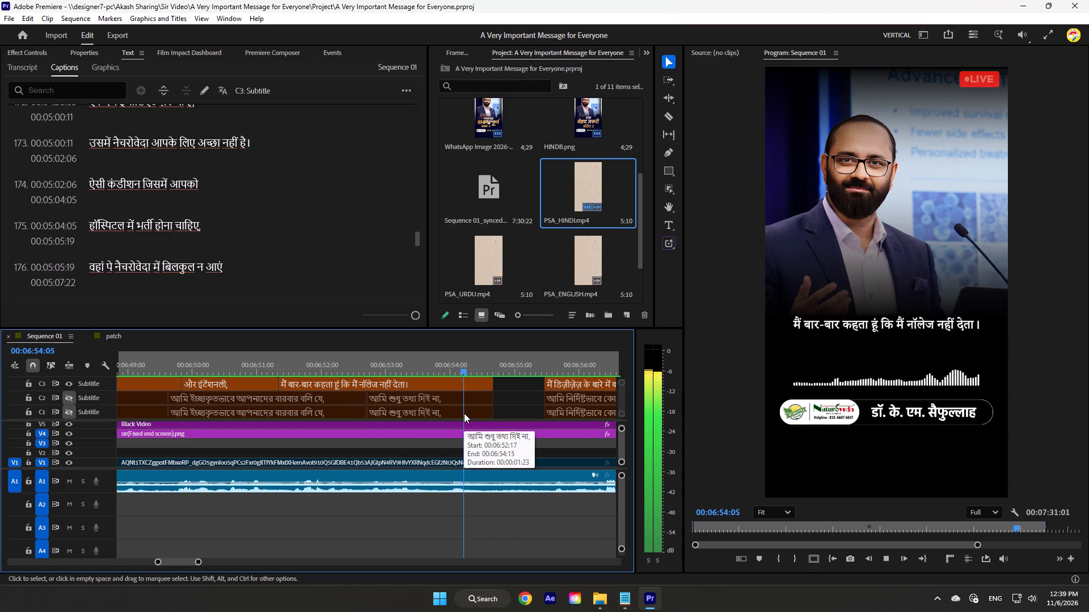
pyautogui.scroll(-8, 464, 413)
pyautogui.press('space')
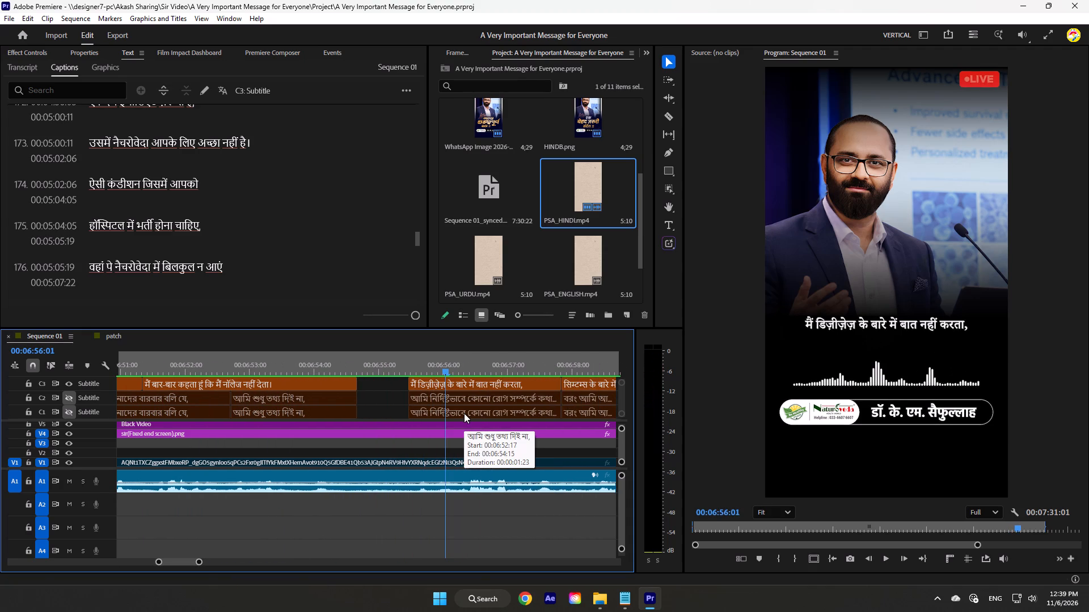
pyautogui.press('space')
pyautogui.scroll(-7, 464, 413)
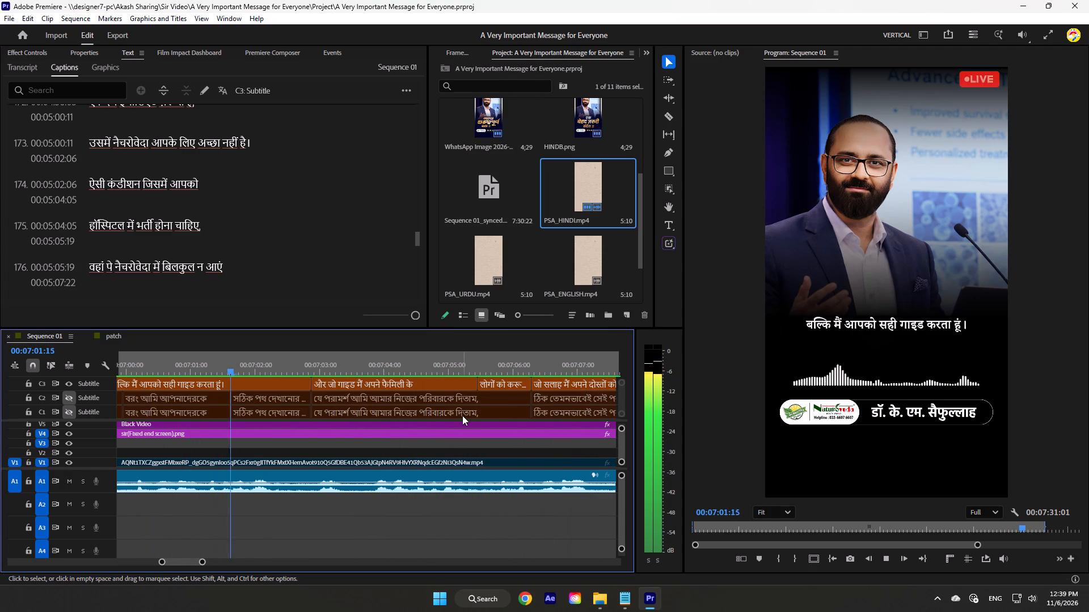
# Review the Hindi subtitles from about 7:01 to 7:19, pausing between phrases to compare wording and timing with the speech.
pyautogui.scroll(1, 462, 415)
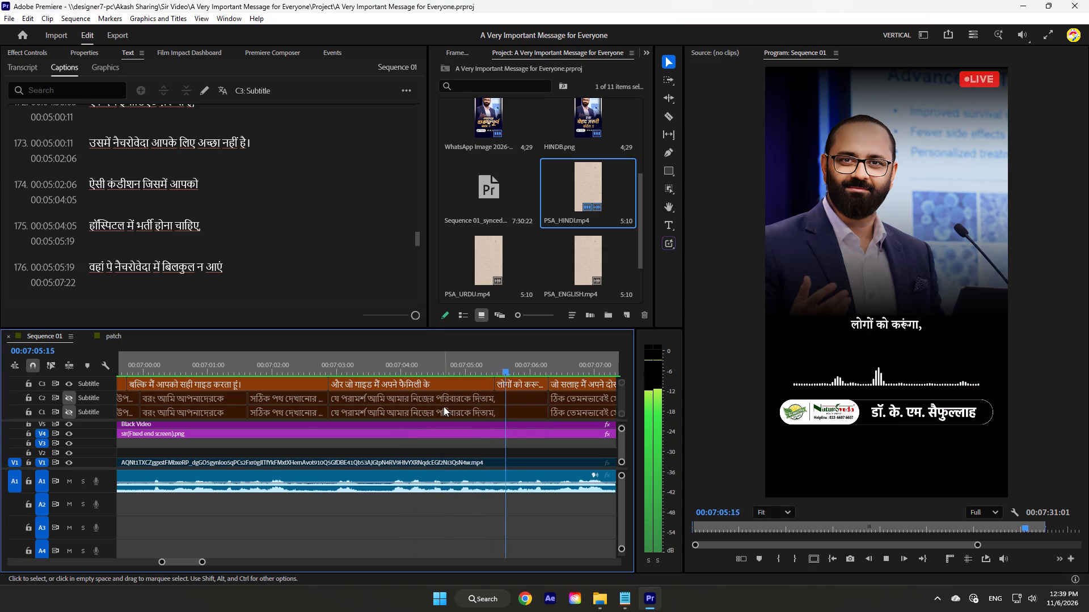
pyautogui.press('space')
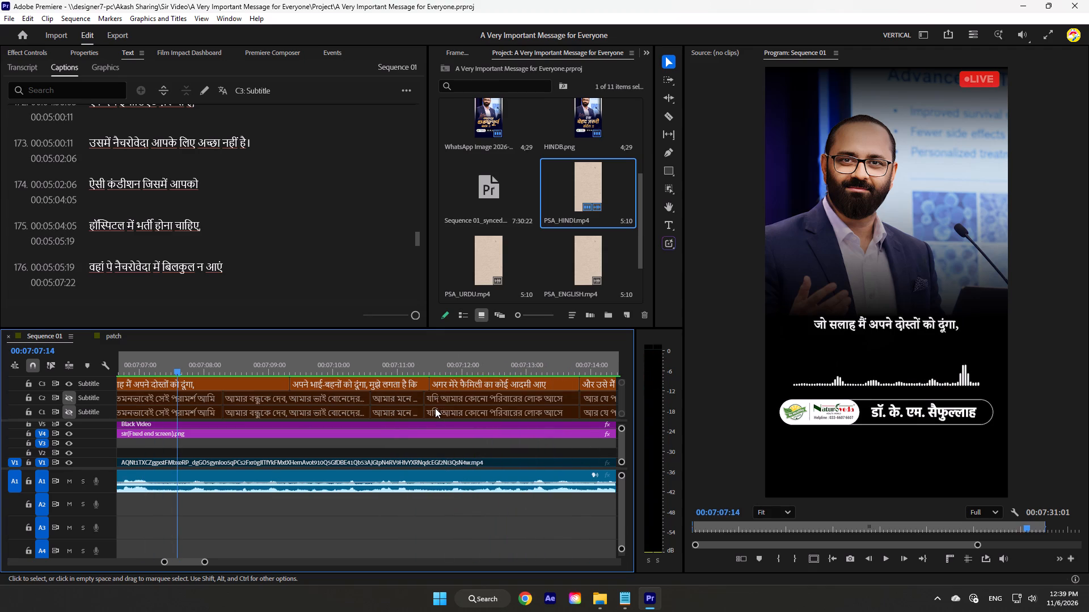
pyautogui.press('space')
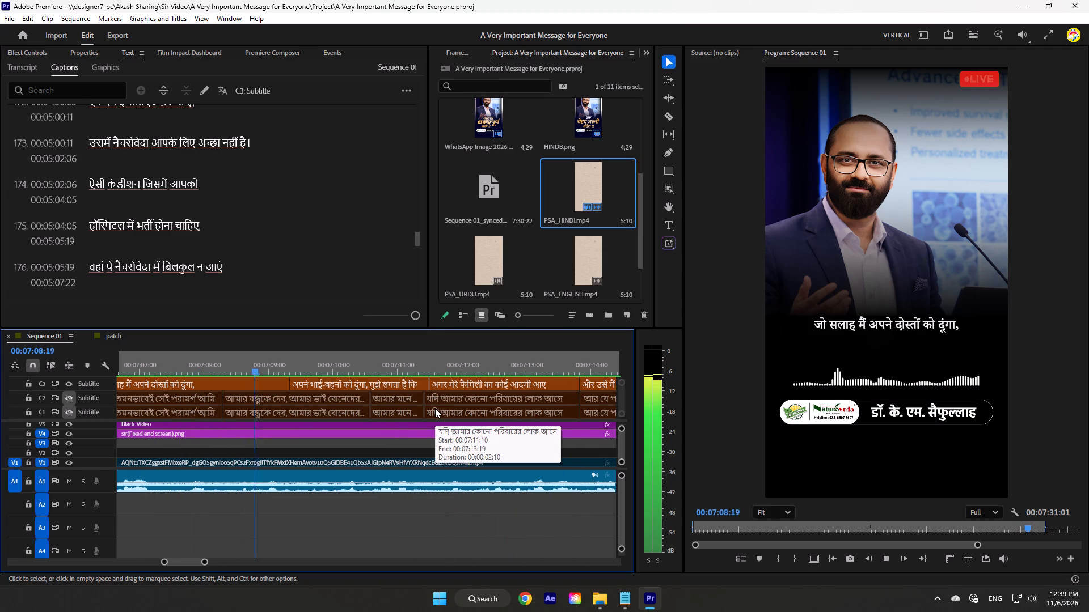
pyautogui.press('space')
pyautogui.press('space')
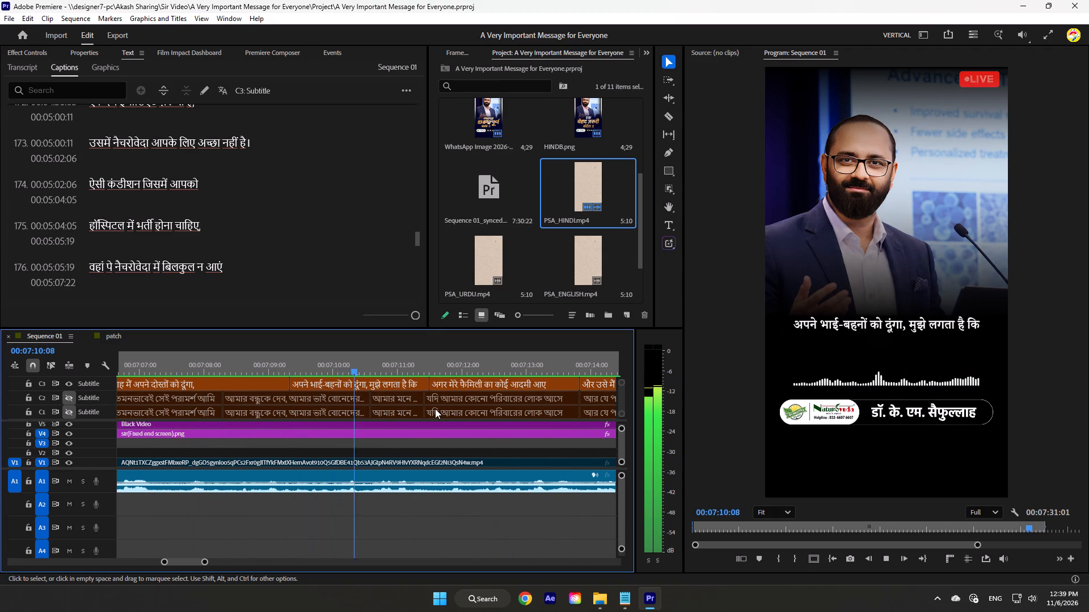
pyautogui.press('space')
pyautogui.press('space')
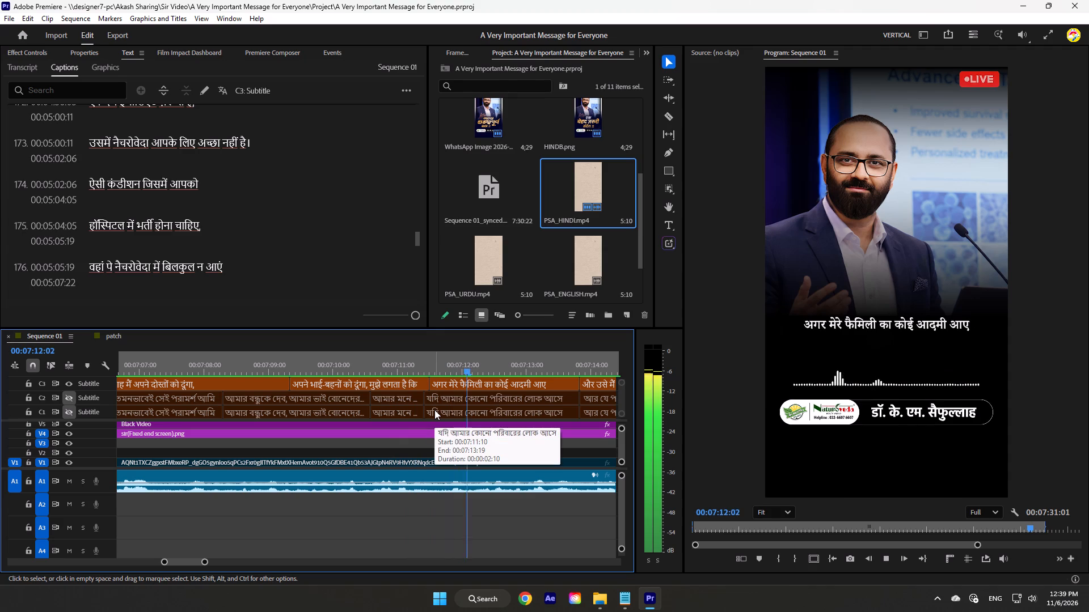
pyautogui.scroll(-4, 434, 410)
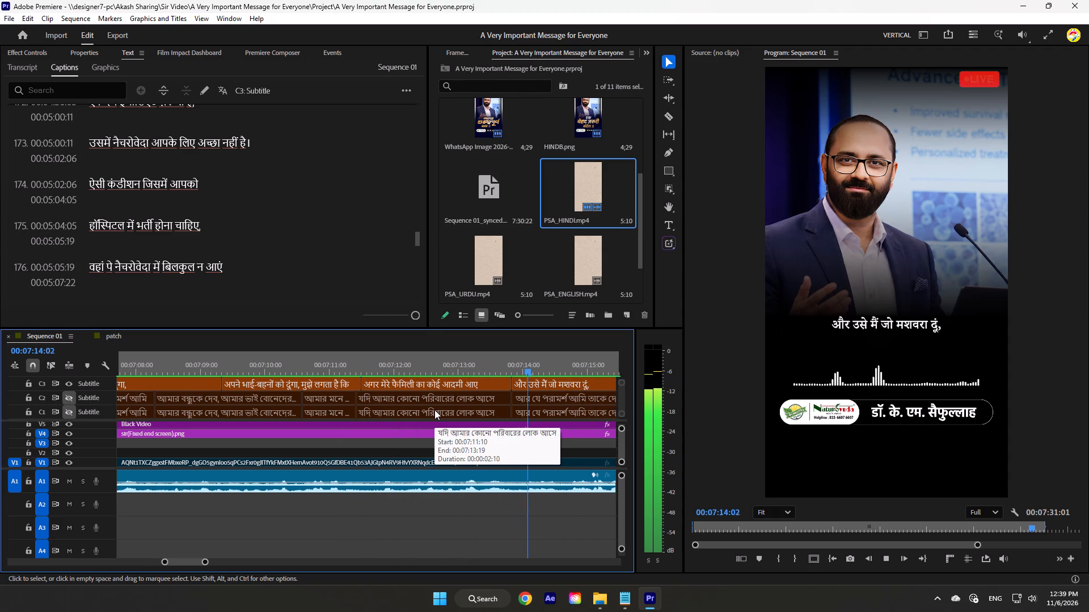
pyautogui.press('space')
pyautogui.press('space')
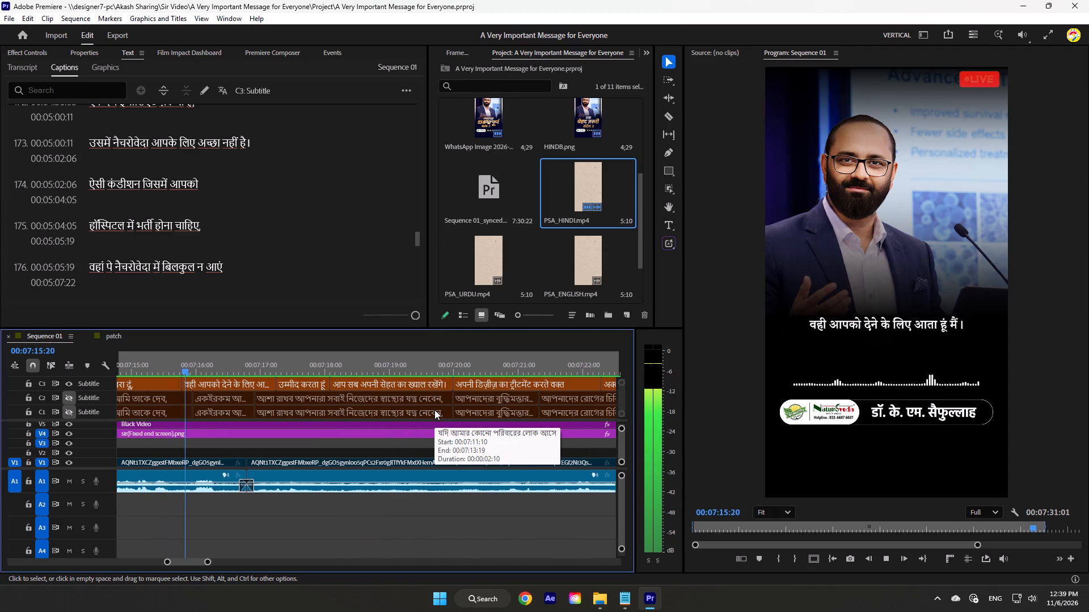
pyautogui.press('space')
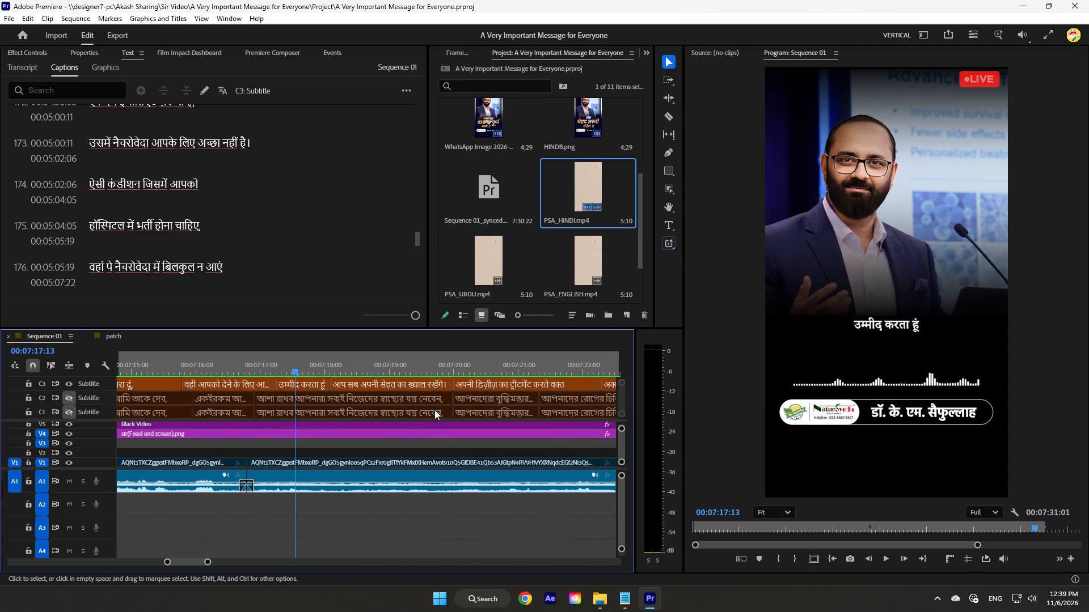
pyautogui.press('space')
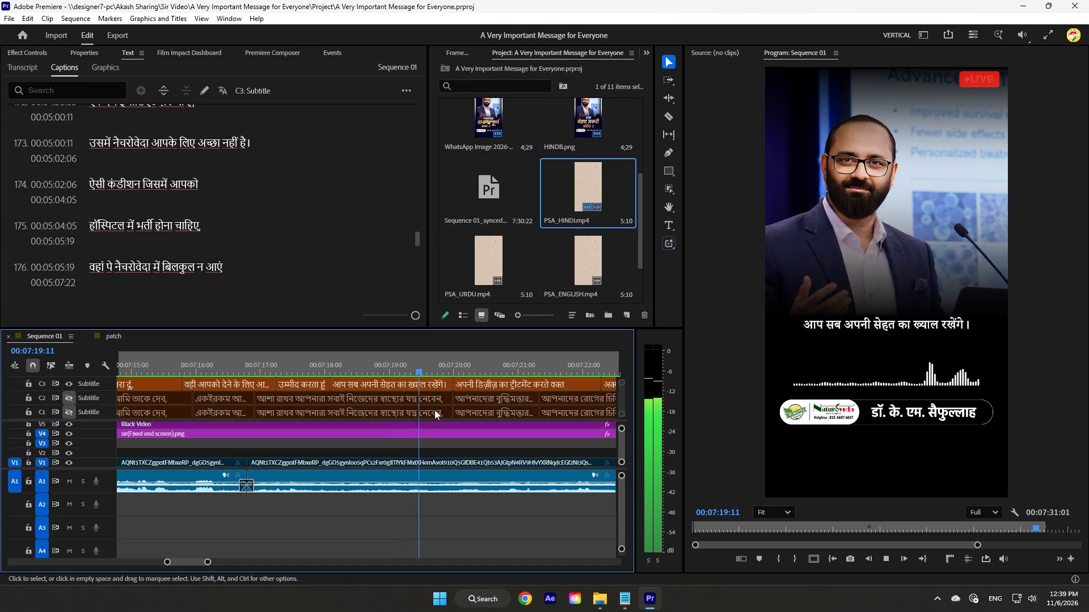
# Check the remaining Hindi subtitles from about 7:19 through "टेक केयर।", plus the start of the PSA_HINDI end clip, finishing just past the sequence's end.
pyautogui.scroll(-12, 434, 410)
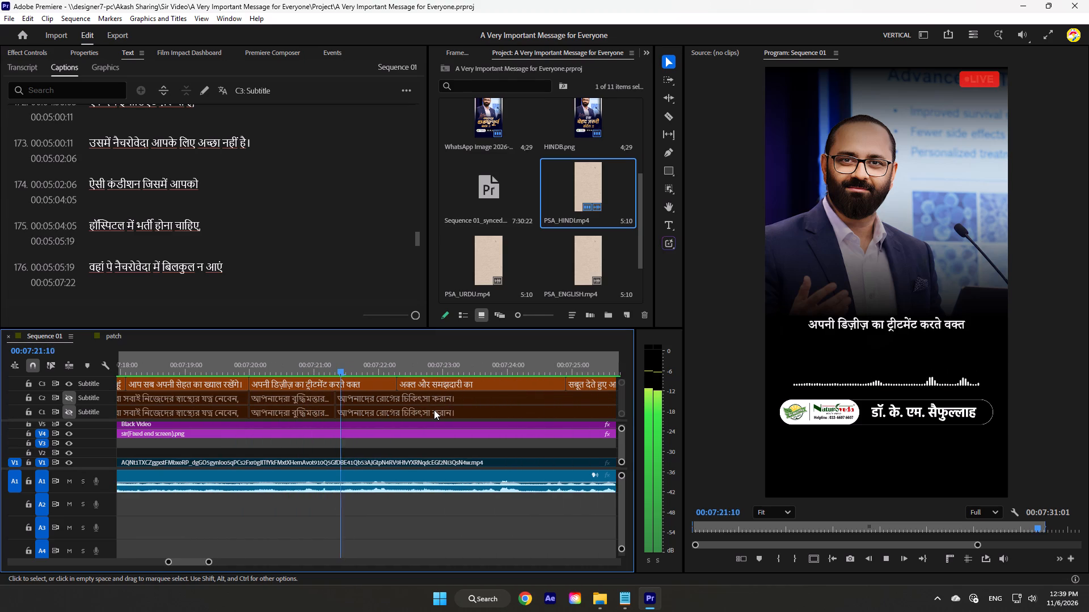
pyautogui.press('space')
pyautogui.press('space')
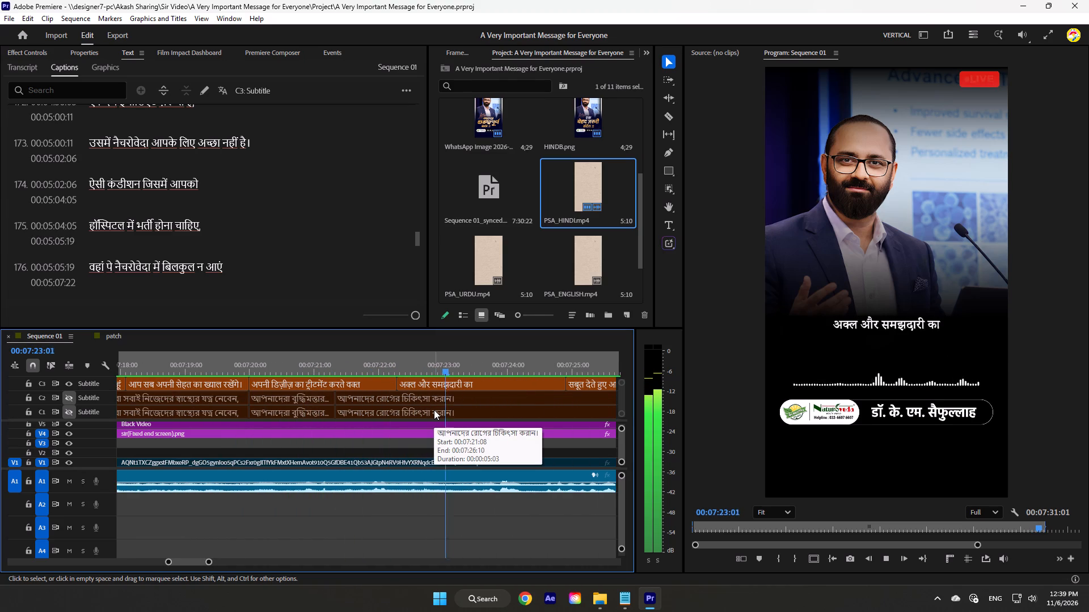
pyautogui.press('space')
pyautogui.press('space')
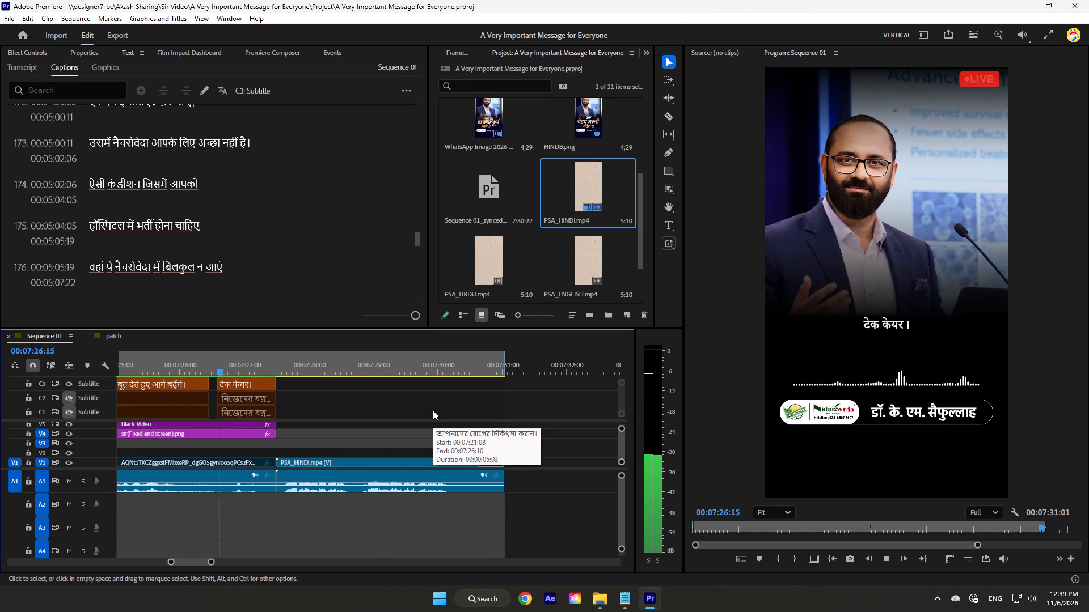
pyautogui.press('space')
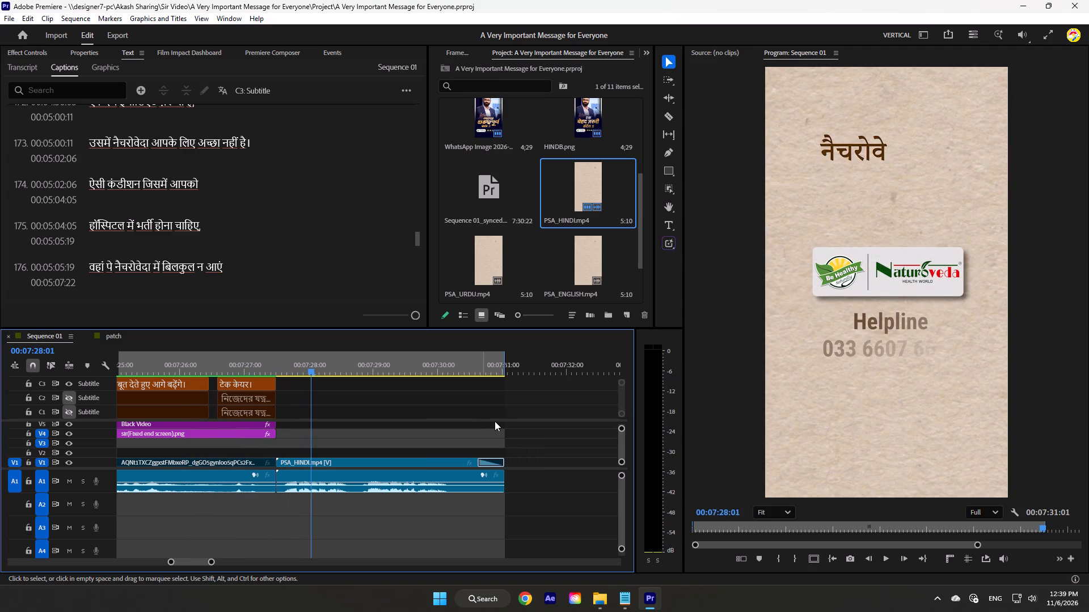
pyautogui.press('space')
pyautogui.click(516, 368)
pyautogui.click(560, 428)
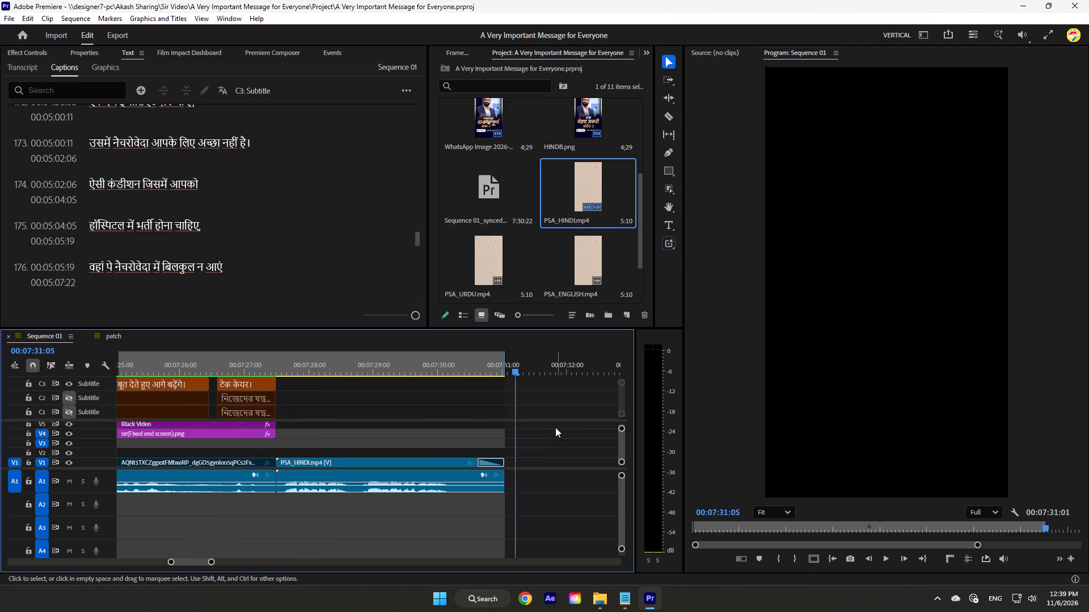
# Export Sequence 01 over the existing "A Very Important Message for Everyone_Hindi.mp4" in the SIR VIDEO project subfolder.
pyautogui.hotkey('ctrl', 'm')
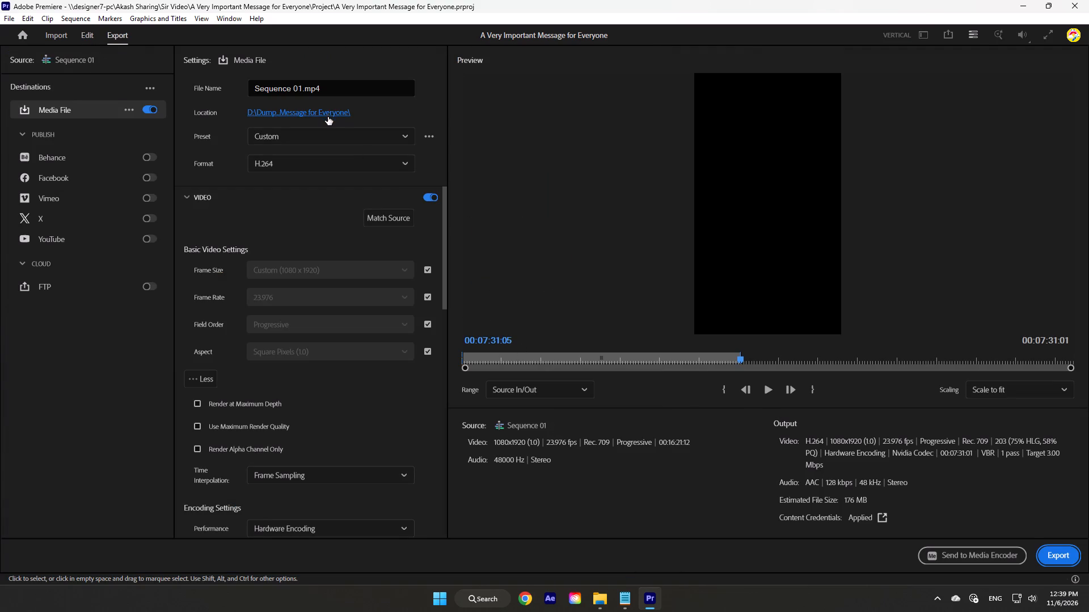
pyautogui.click(328, 117)
pyautogui.click(145, 134)
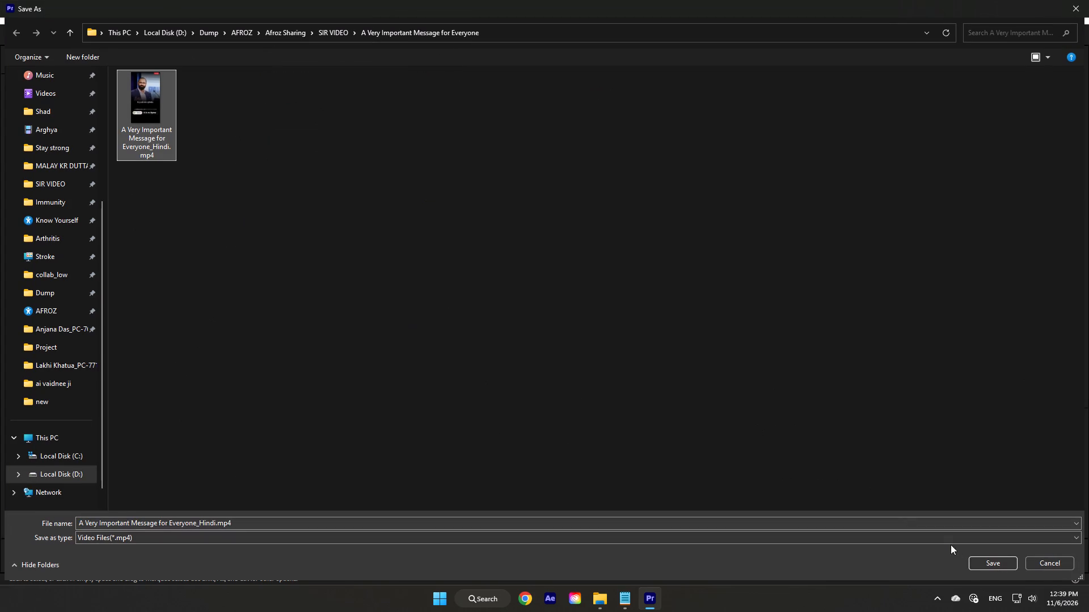
pyautogui.click(974, 560)
pyautogui.click(614, 345)
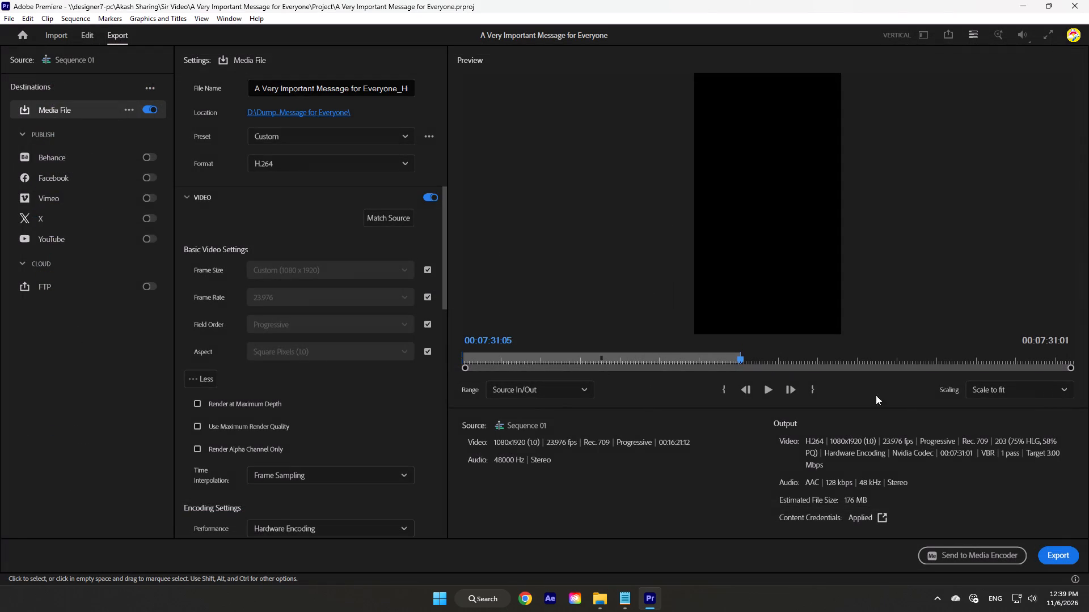
pyautogui.click(1069, 558)
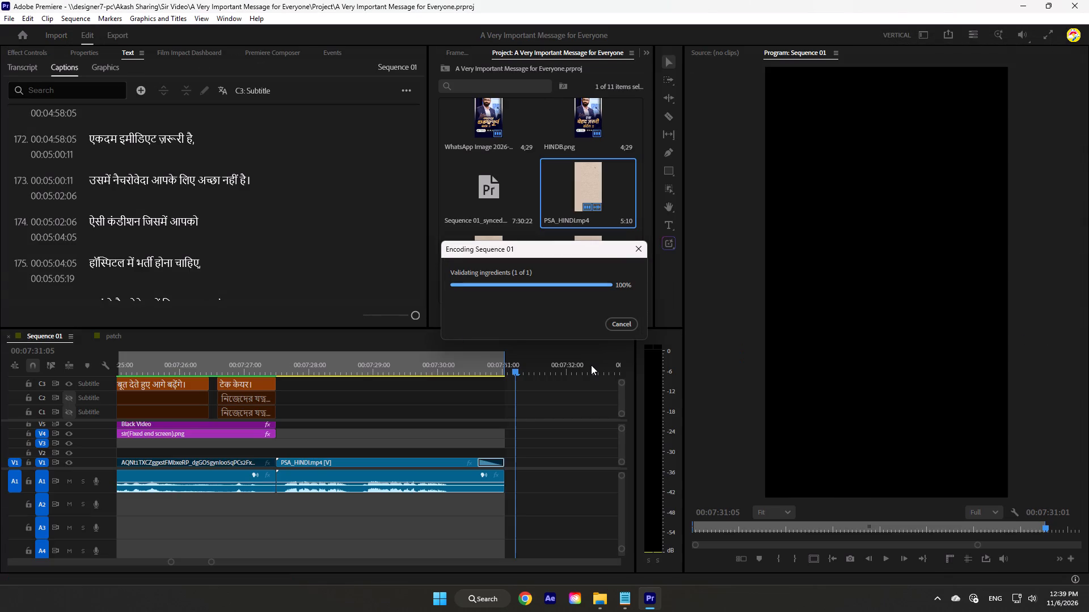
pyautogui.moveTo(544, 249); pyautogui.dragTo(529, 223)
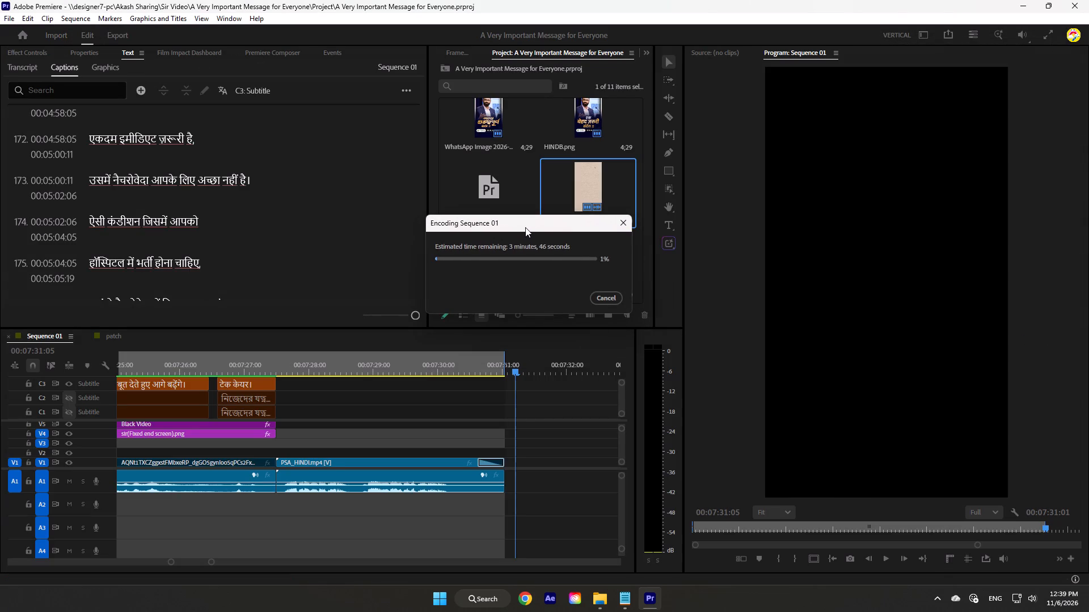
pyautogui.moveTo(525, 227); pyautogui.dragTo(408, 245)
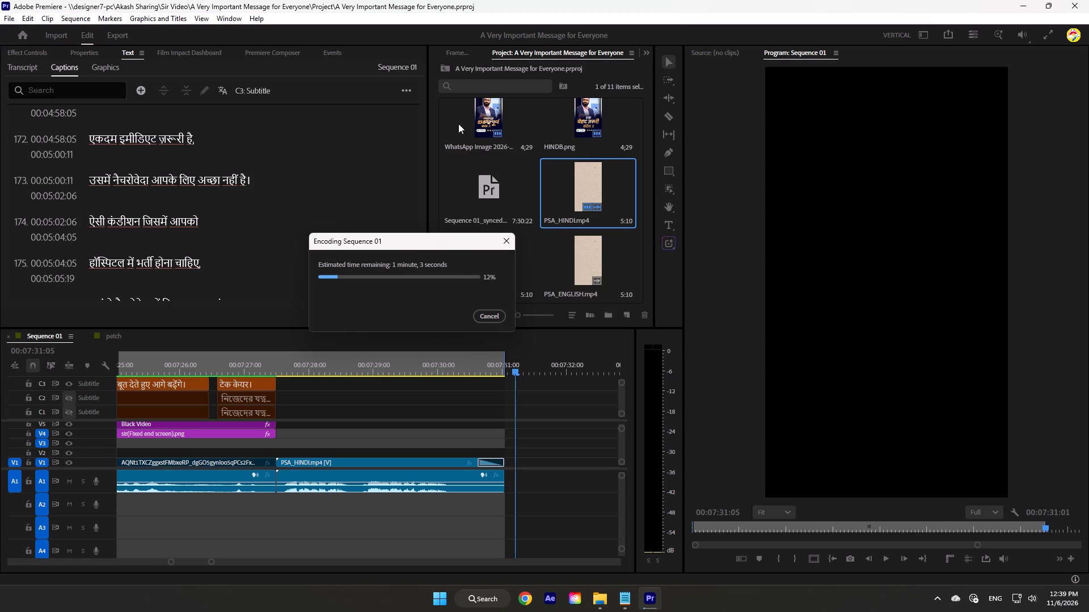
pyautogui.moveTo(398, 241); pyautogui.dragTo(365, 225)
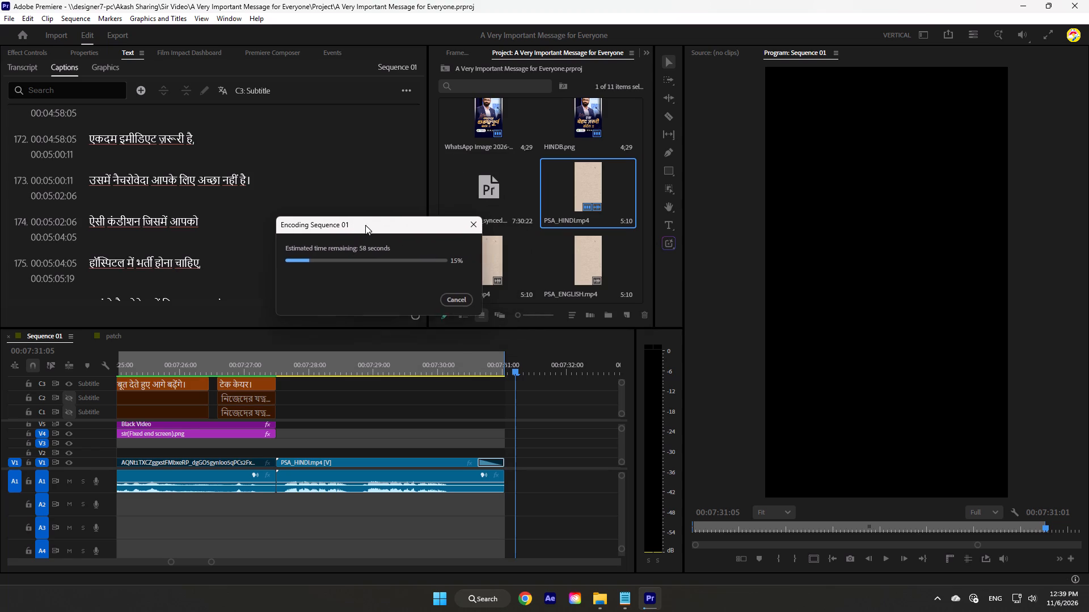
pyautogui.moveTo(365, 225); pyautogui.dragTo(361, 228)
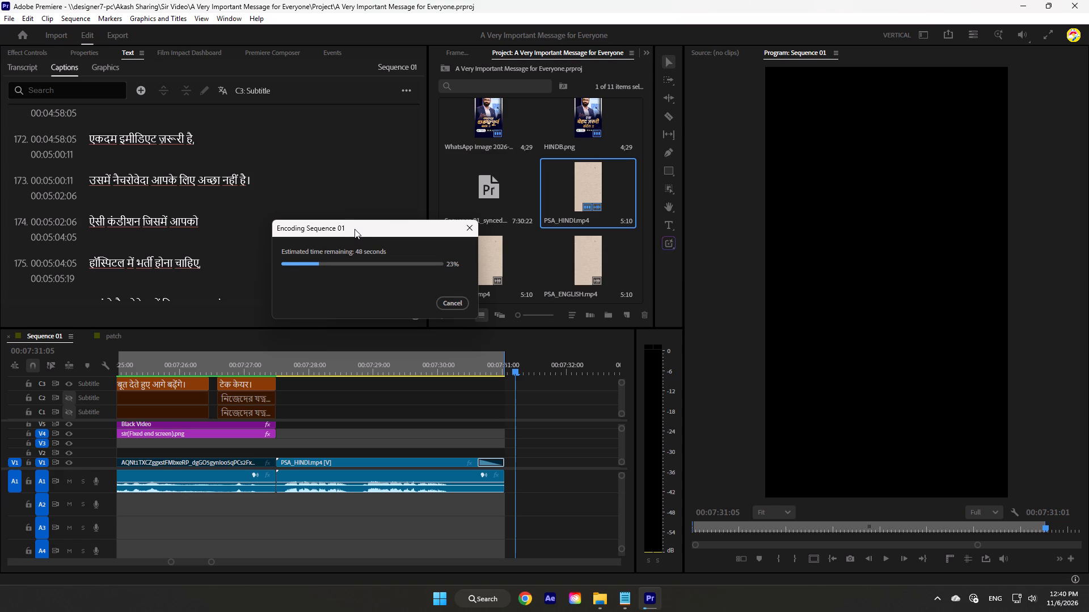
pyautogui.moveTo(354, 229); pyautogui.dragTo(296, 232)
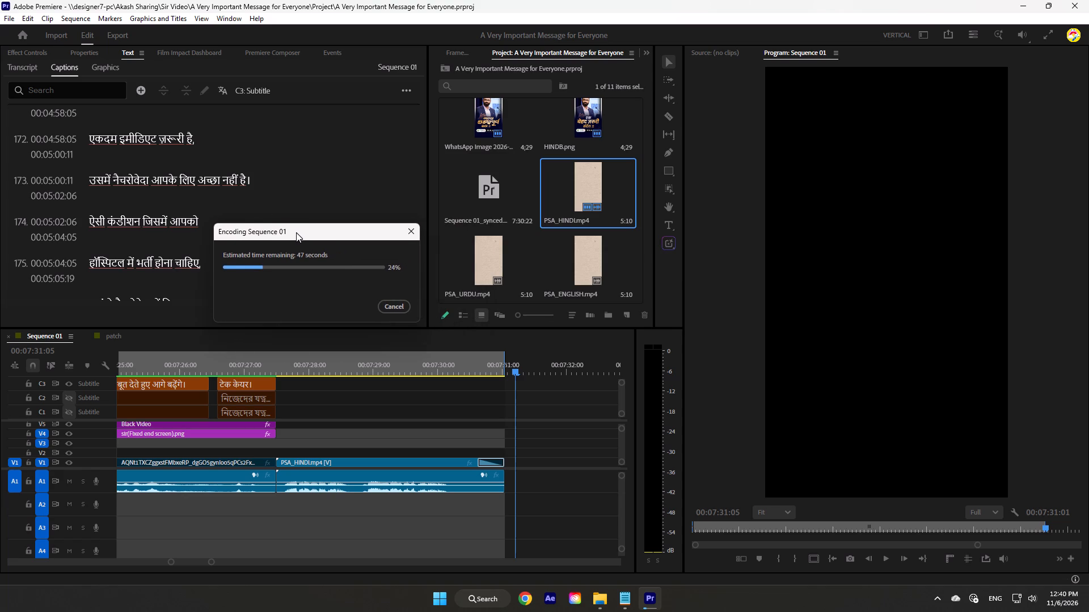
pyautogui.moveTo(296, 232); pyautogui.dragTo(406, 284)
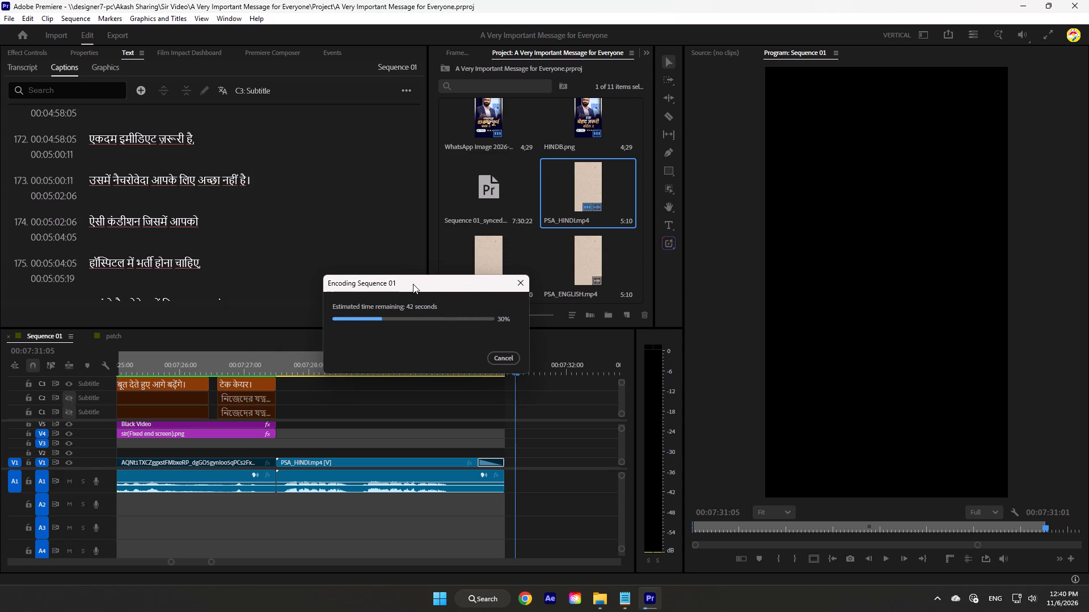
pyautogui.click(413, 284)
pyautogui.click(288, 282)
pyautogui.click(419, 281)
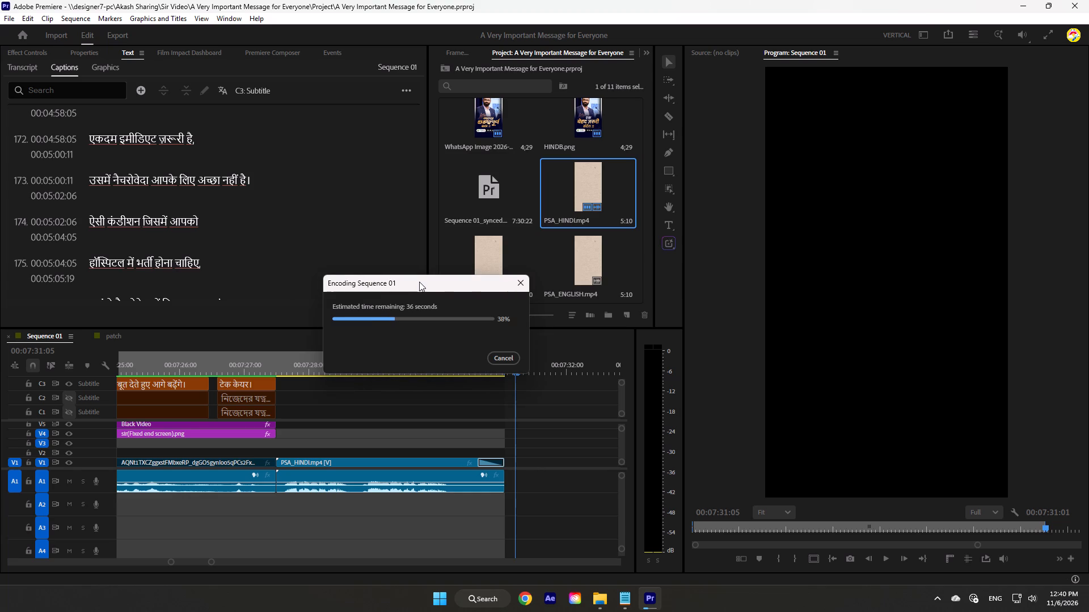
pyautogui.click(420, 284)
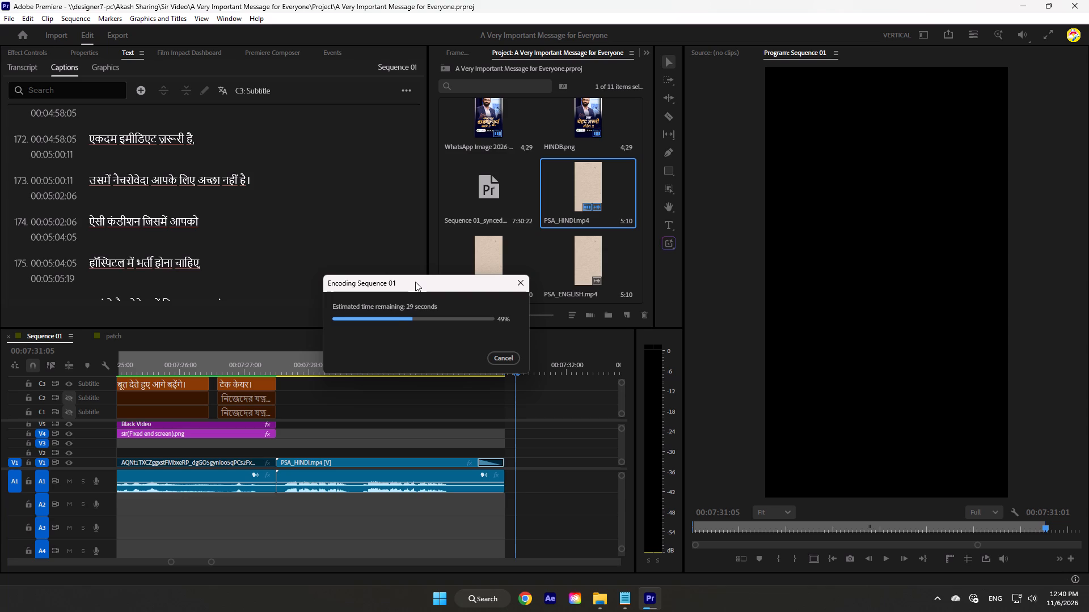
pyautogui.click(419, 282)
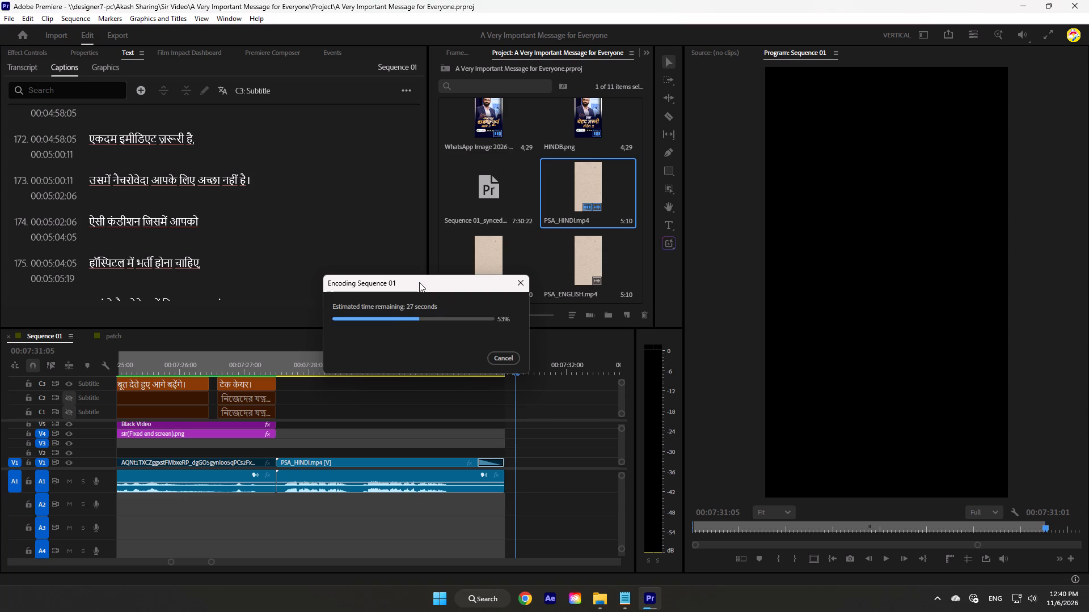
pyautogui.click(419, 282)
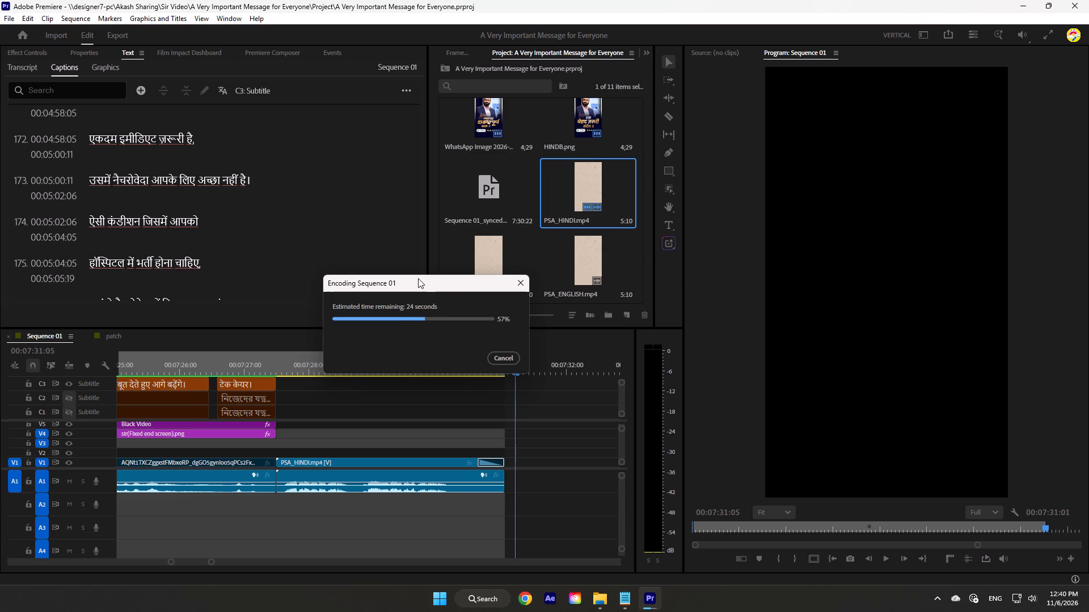
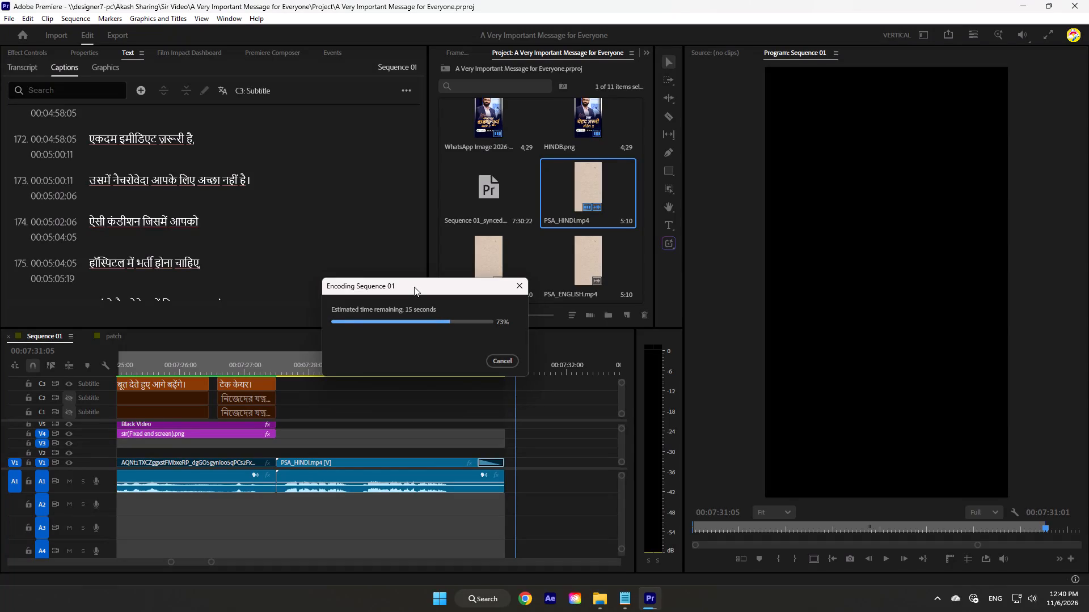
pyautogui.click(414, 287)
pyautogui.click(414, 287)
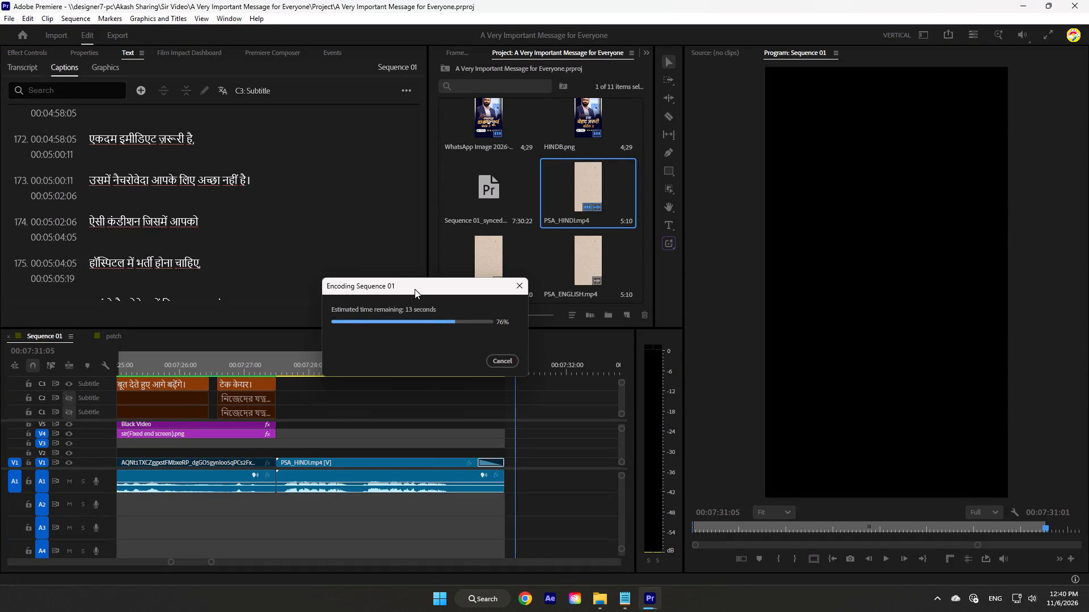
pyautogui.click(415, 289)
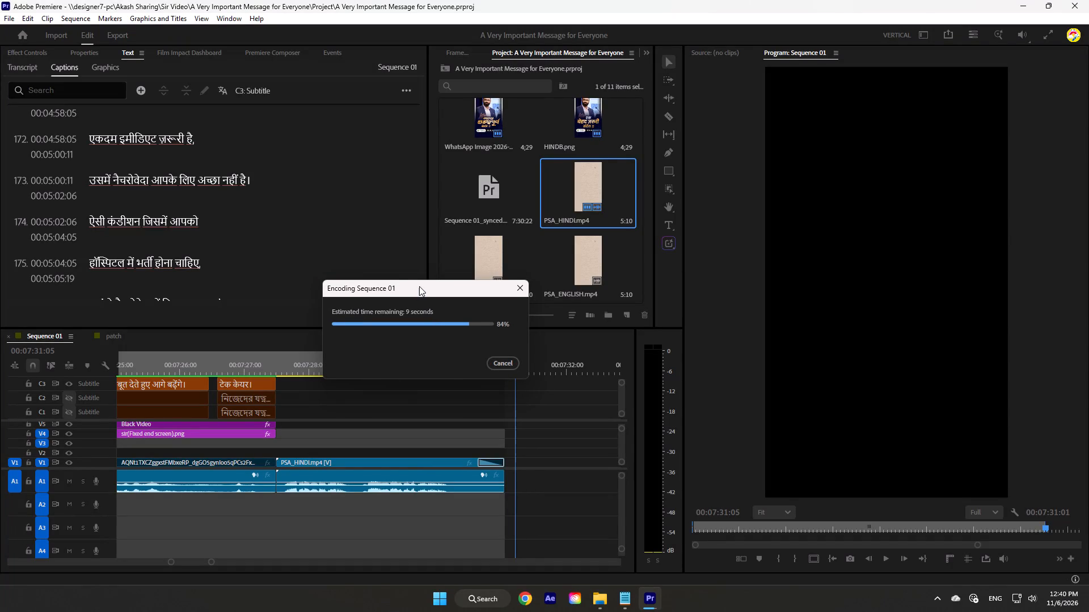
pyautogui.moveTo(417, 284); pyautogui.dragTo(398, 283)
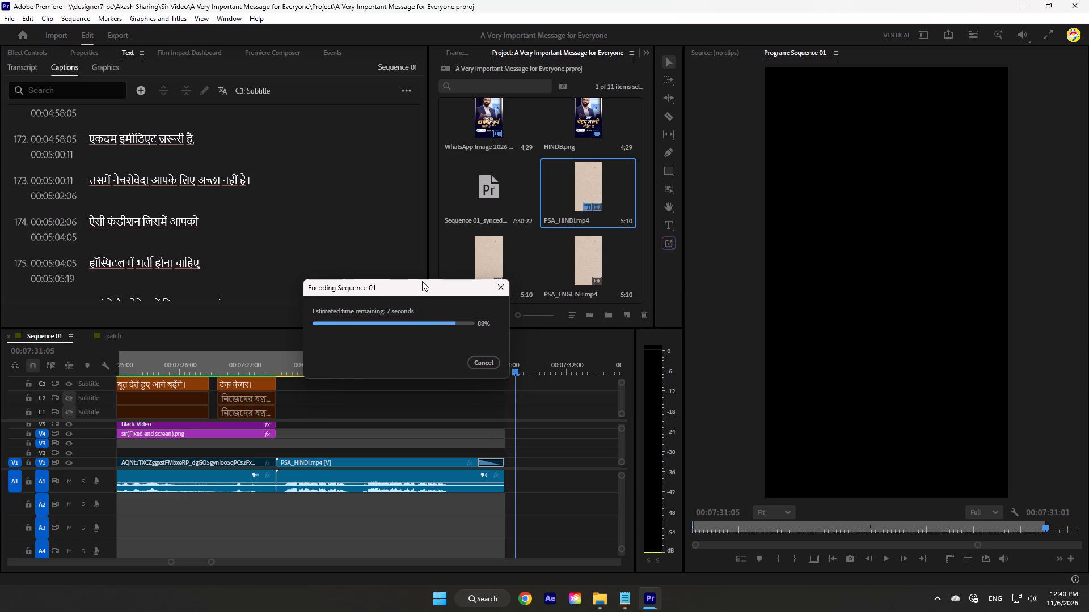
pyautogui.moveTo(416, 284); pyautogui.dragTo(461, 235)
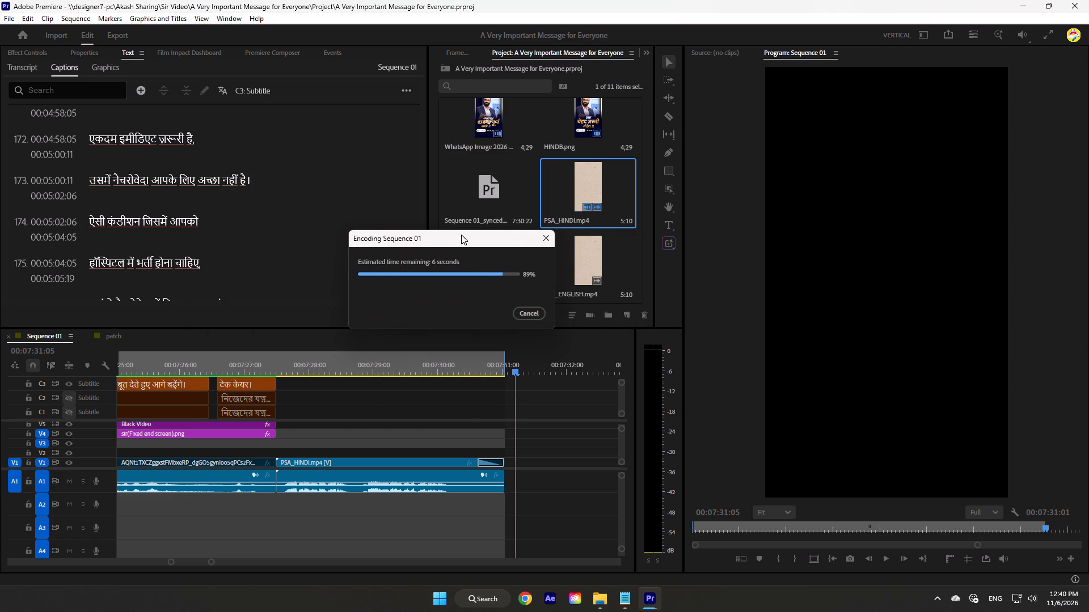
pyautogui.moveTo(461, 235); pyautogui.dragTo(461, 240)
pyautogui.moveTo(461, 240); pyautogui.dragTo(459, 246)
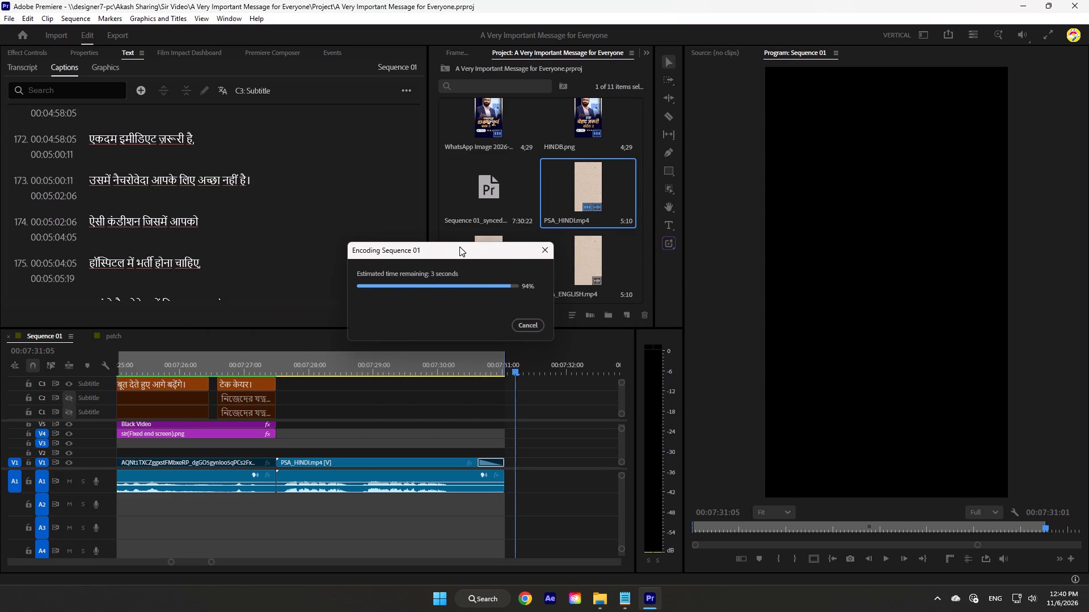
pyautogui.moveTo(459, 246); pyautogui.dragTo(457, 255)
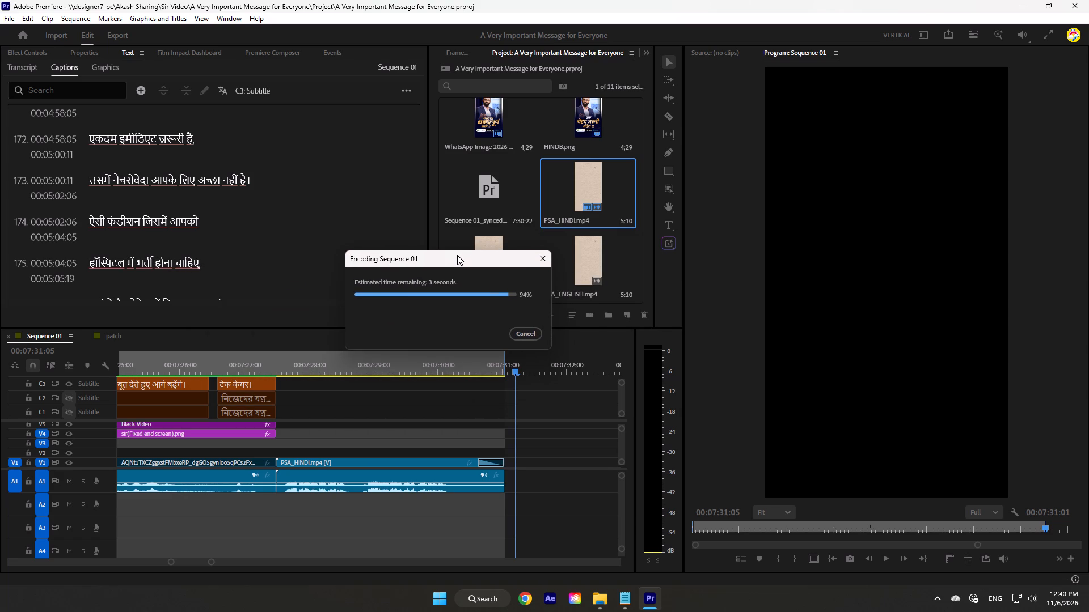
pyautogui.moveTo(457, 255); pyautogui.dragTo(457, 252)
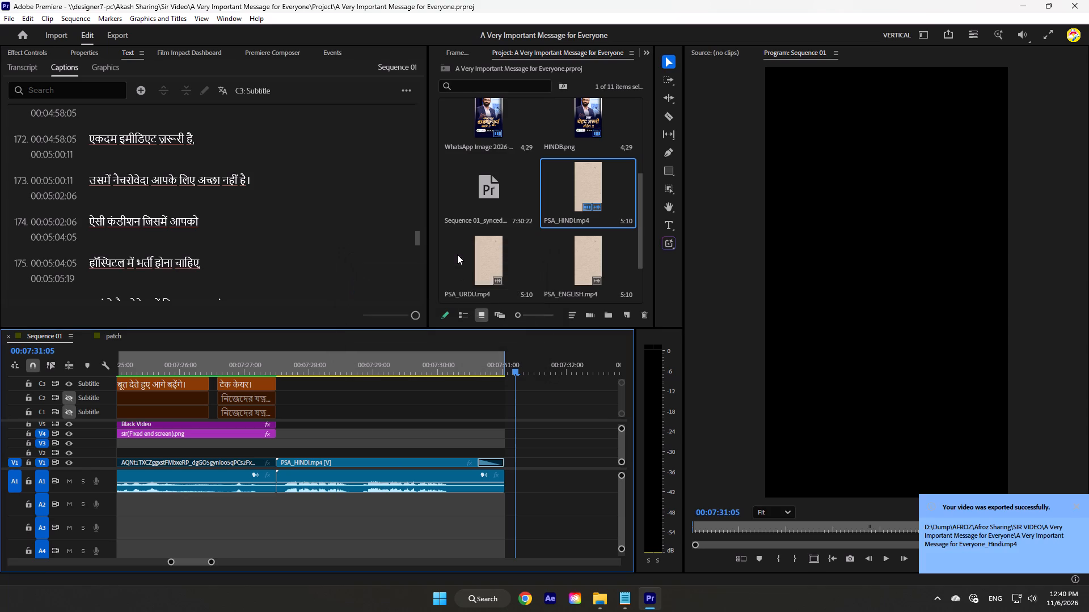
# In File Explorer, open the SIR VIDEO subfolder "A Very Important Message for Everyone" and briefly play the exported Hindi MP4 to check it.
pyautogui.click(600, 596)
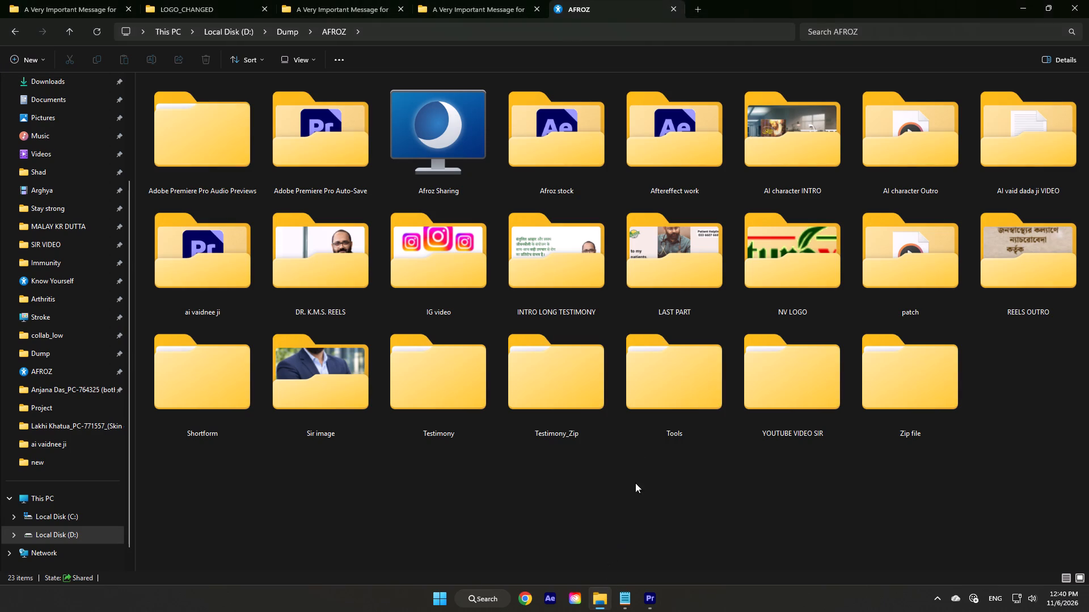
pyautogui.doubleClick(434, 154)
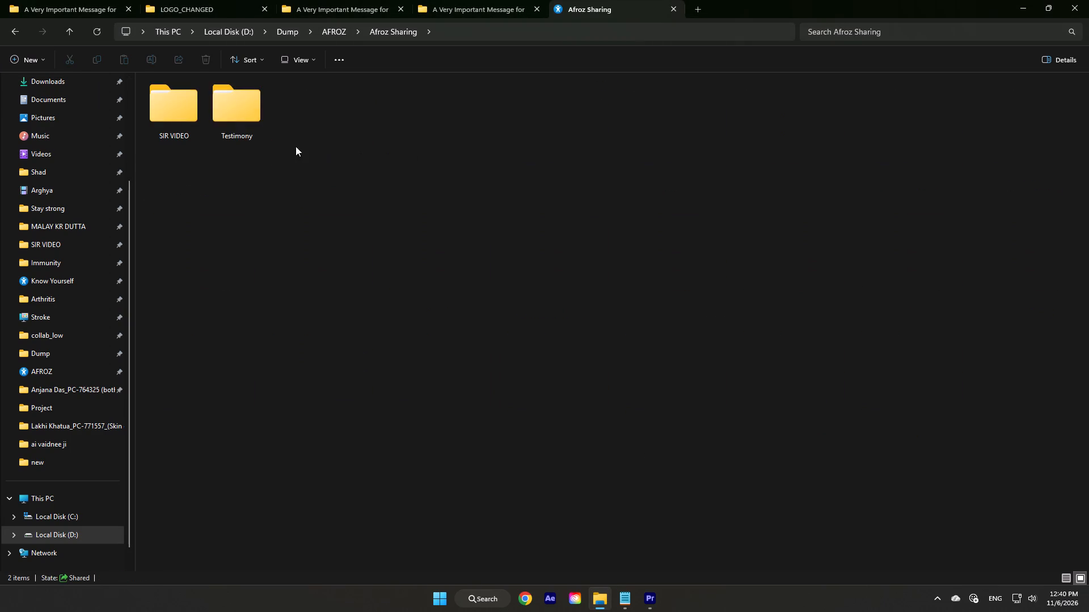
pyautogui.doubleClick(199, 117)
pyautogui.doubleClick(191, 117)
pyautogui.doubleClick(191, 118)
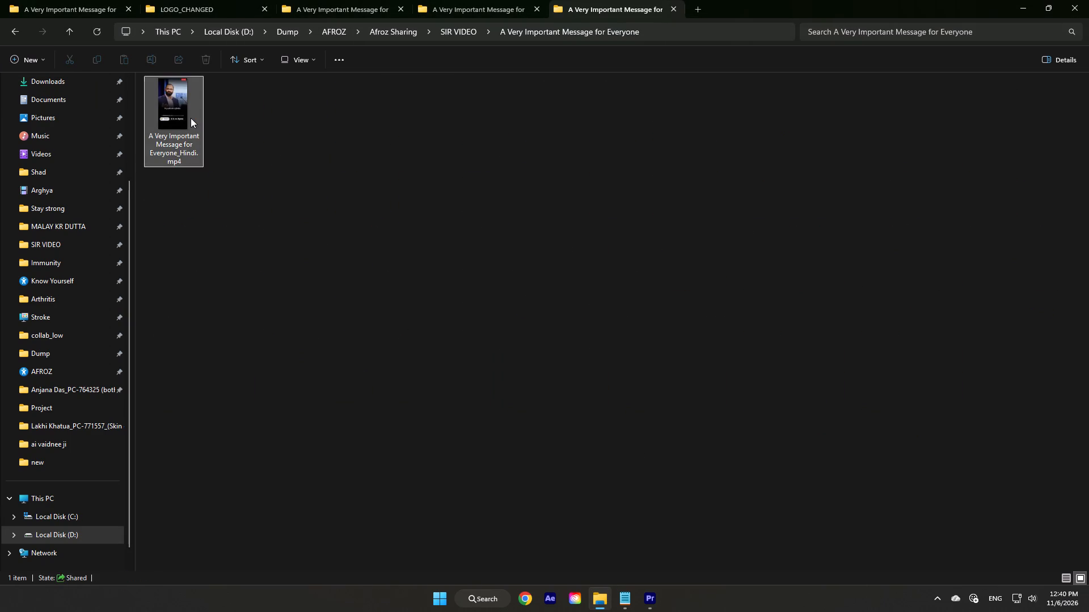
pyautogui.moveTo(315, 132); pyautogui.dragTo(269, 159)
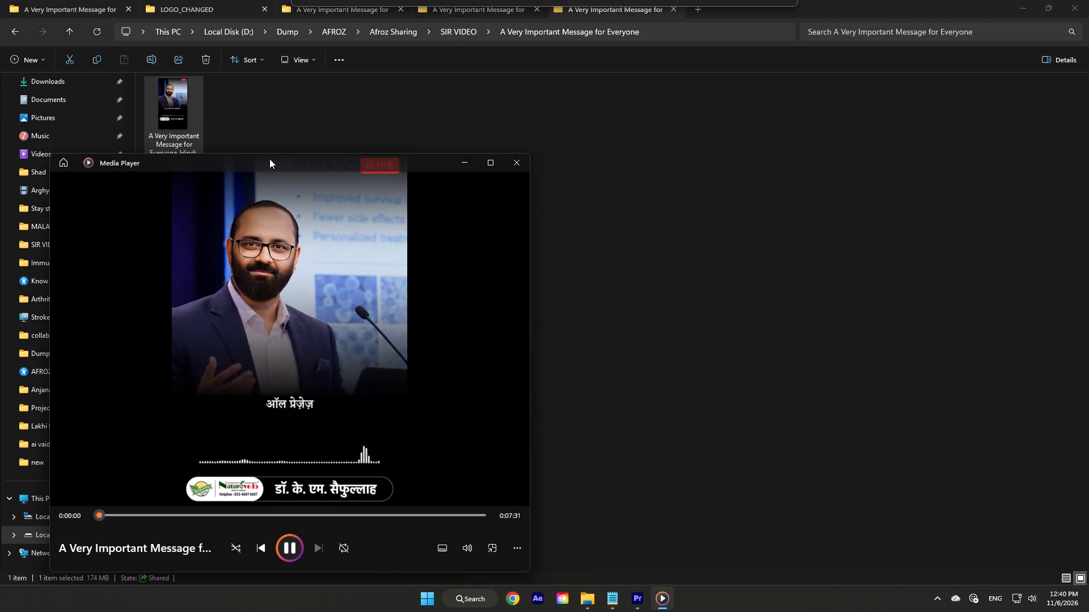
pyautogui.moveTo(269, 159); pyautogui.dragTo(269, 157)
pyautogui.click(505, 164)
# Back in Premiere, export the C3 Hindi captions as text file "Sequence 01.txt" to the "A Very Important Message for Everyone" folder and check the folder.
pyautogui.click(647, 588)
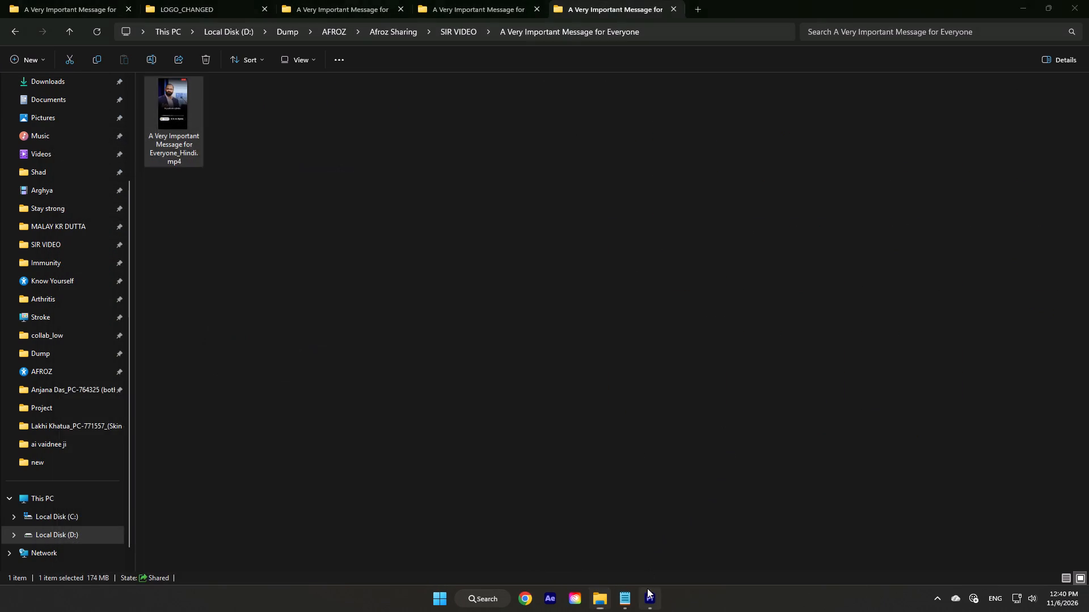
pyautogui.moveTo(308, 367); pyautogui.dragTo(83, 365)
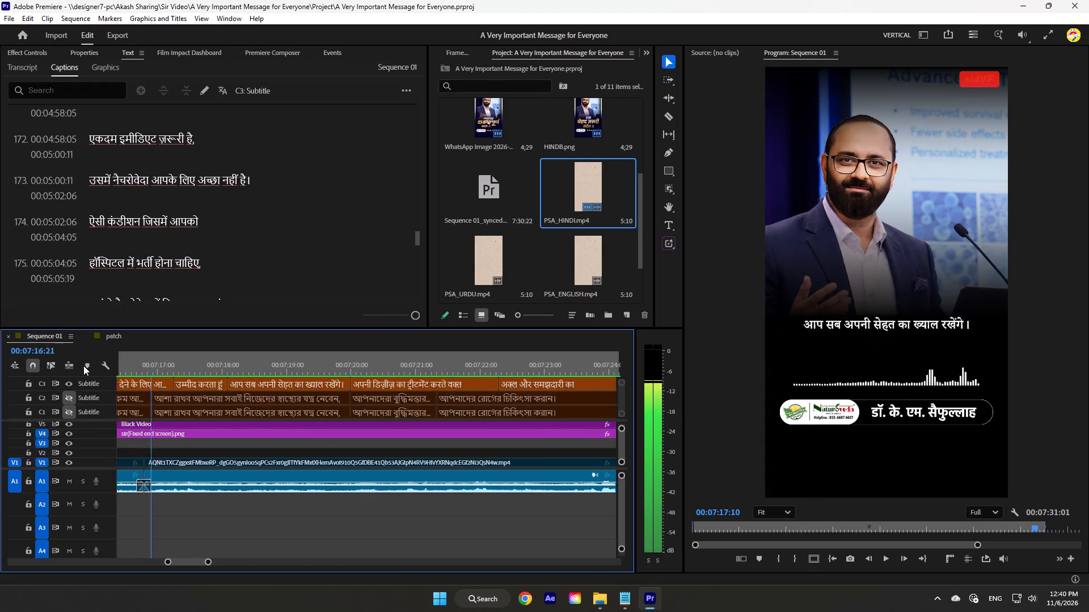
pyautogui.moveTo(83, 365); pyautogui.dragTo(90, 364)
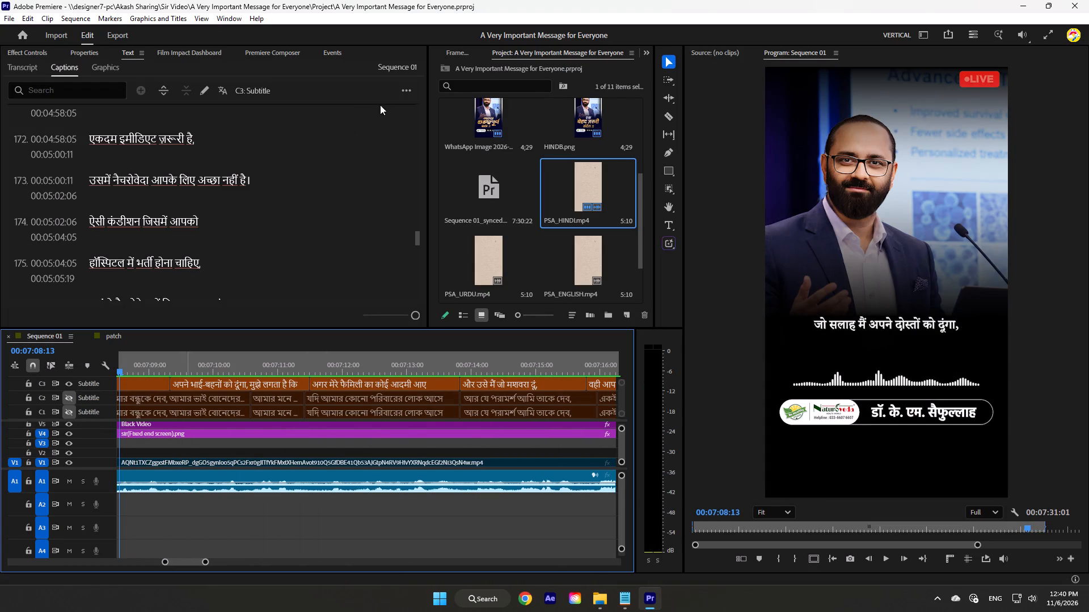
pyautogui.click(402, 95)
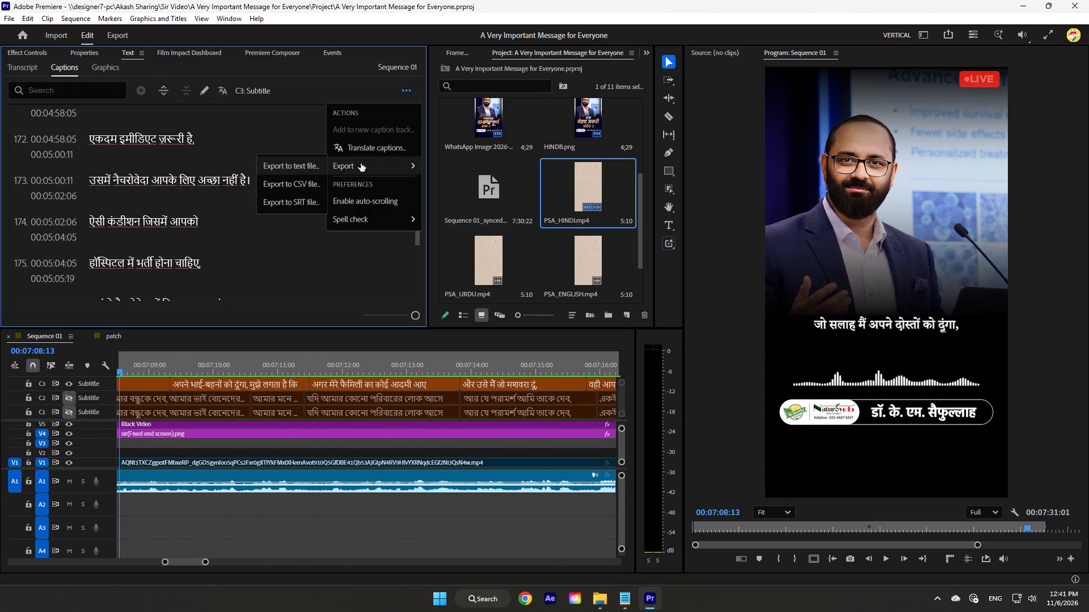
pyautogui.click(314, 163)
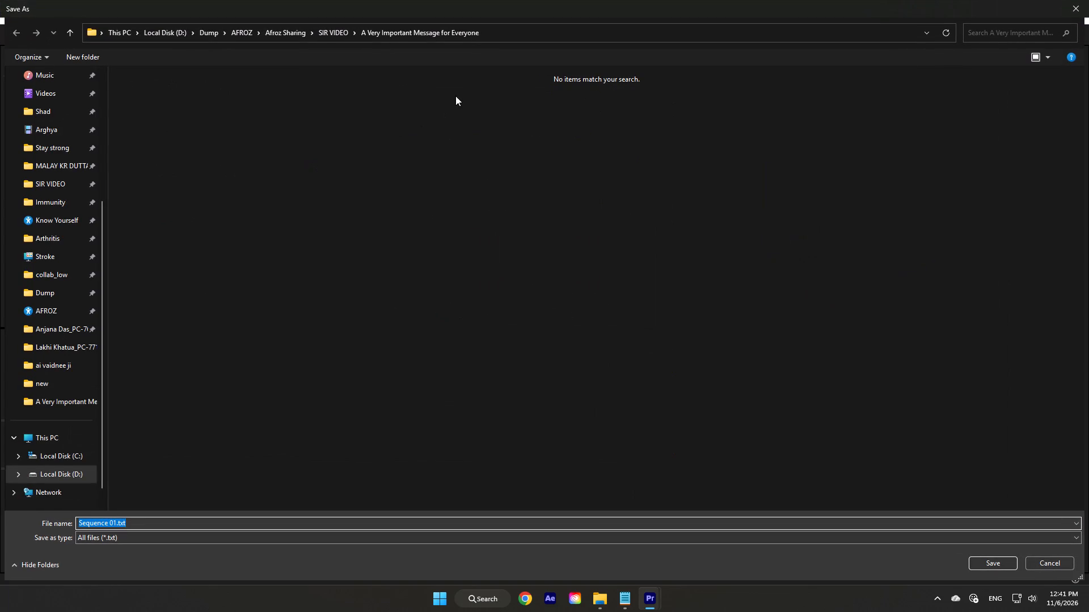
pyautogui.click(977, 556)
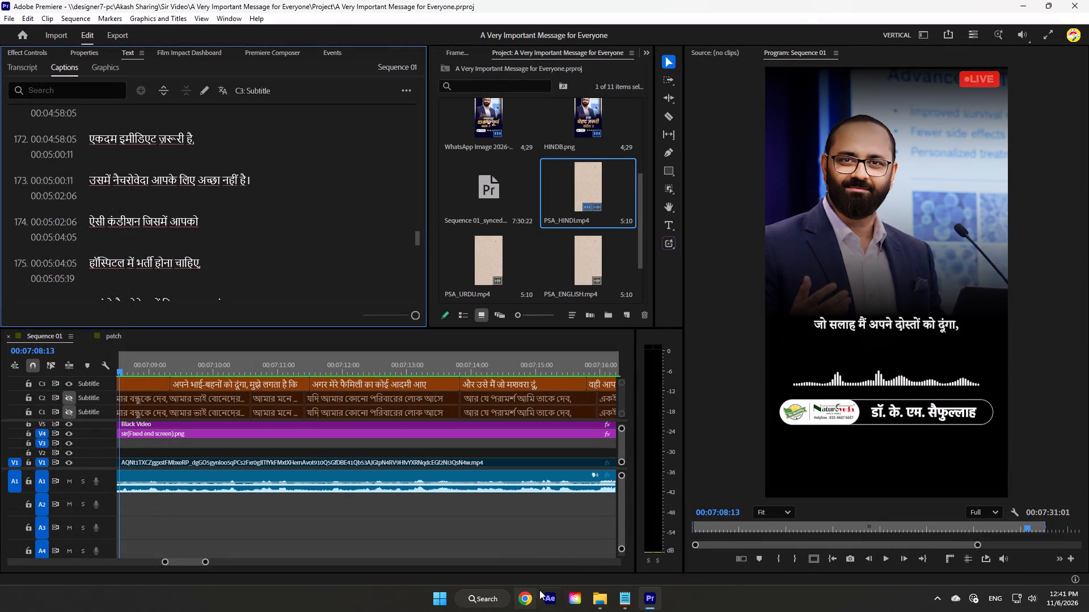
pyautogui.click(610, 554)
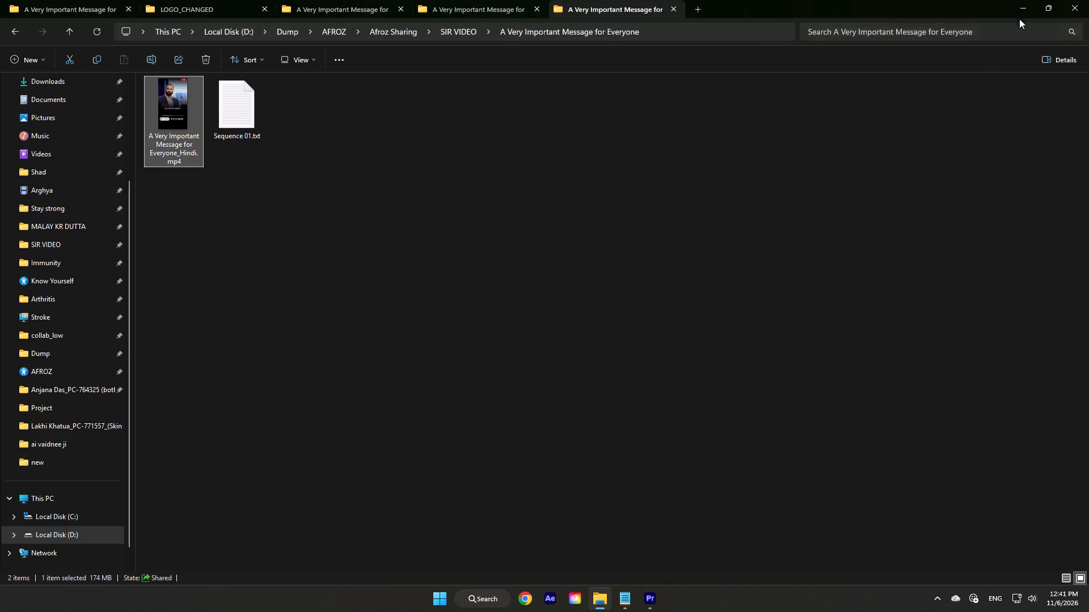
# Clear the open windows off the desktop, then search for "cap" and launch the Caption Sync app.
pyautogui.click(1024, 12)
pyautogui.click(1024, 9)
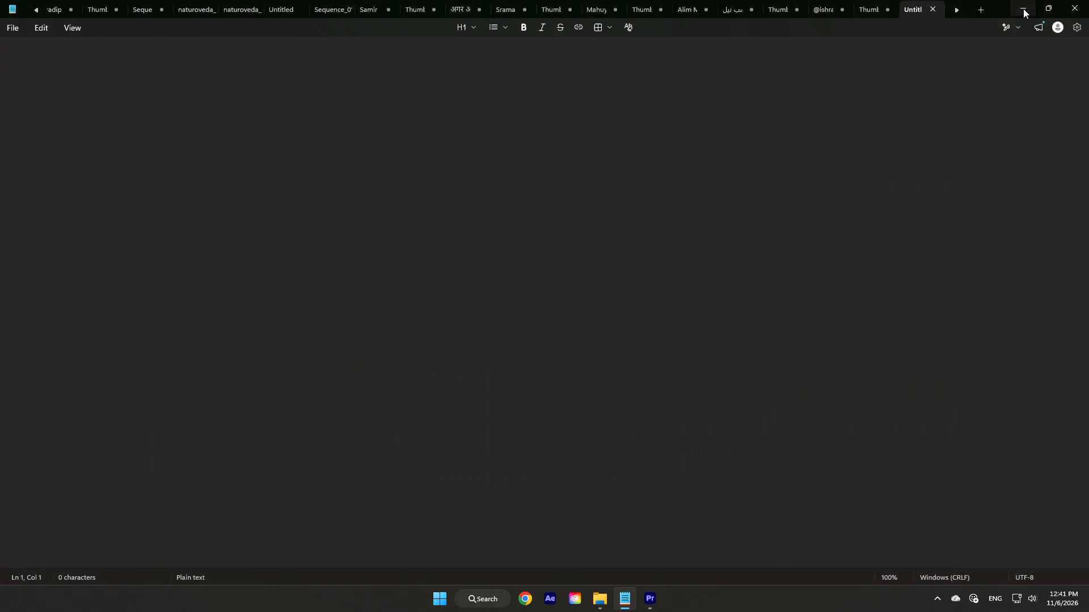
pyautogui.click(1022, 8)
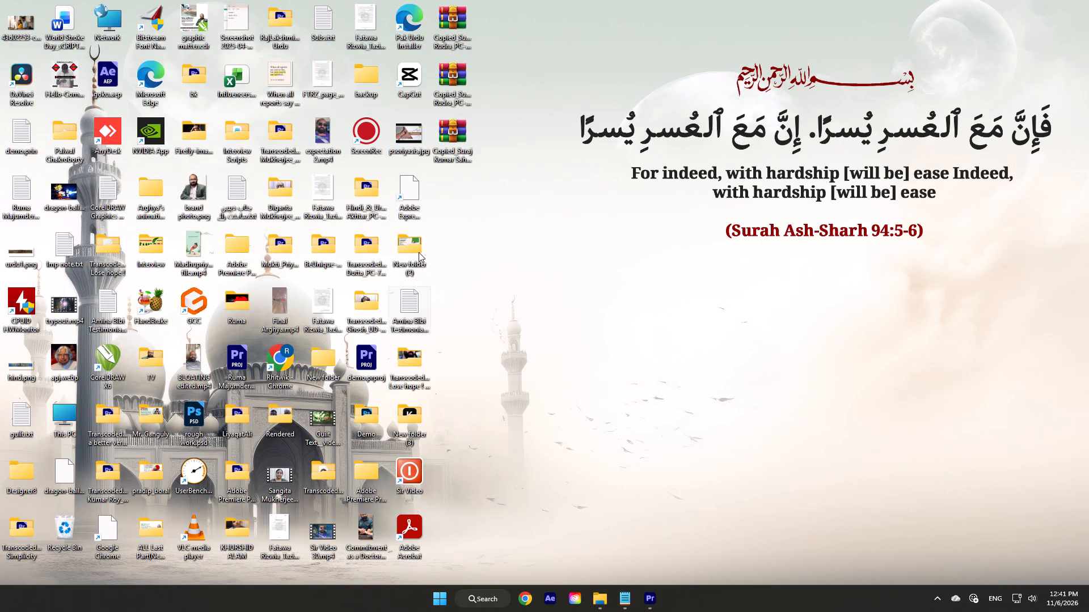
pyautogui.click(430, 611)
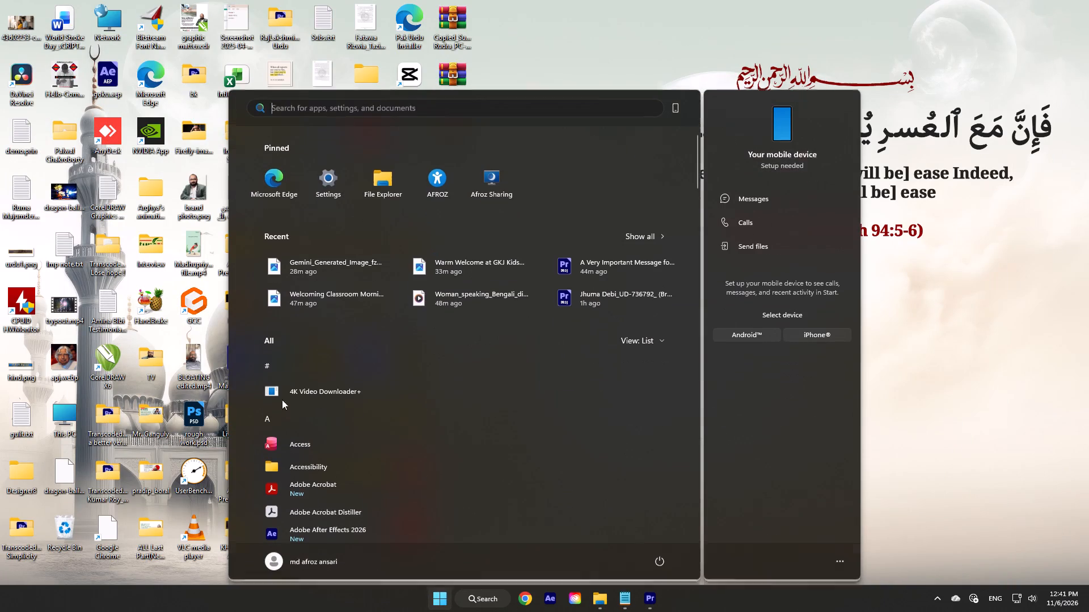
pyautogui.write('ca')
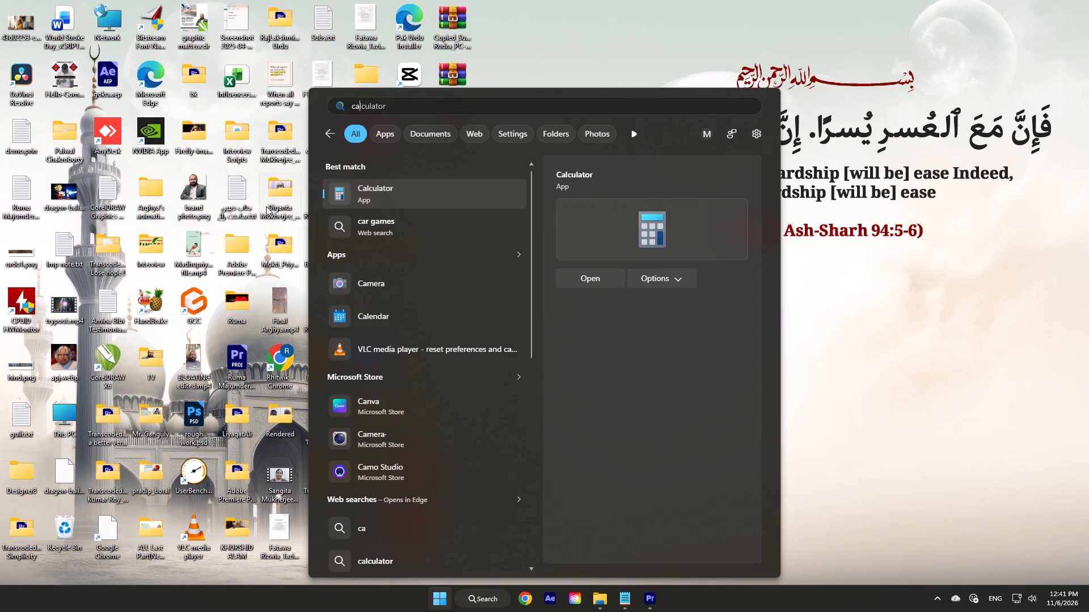
pyautogui.press('p')
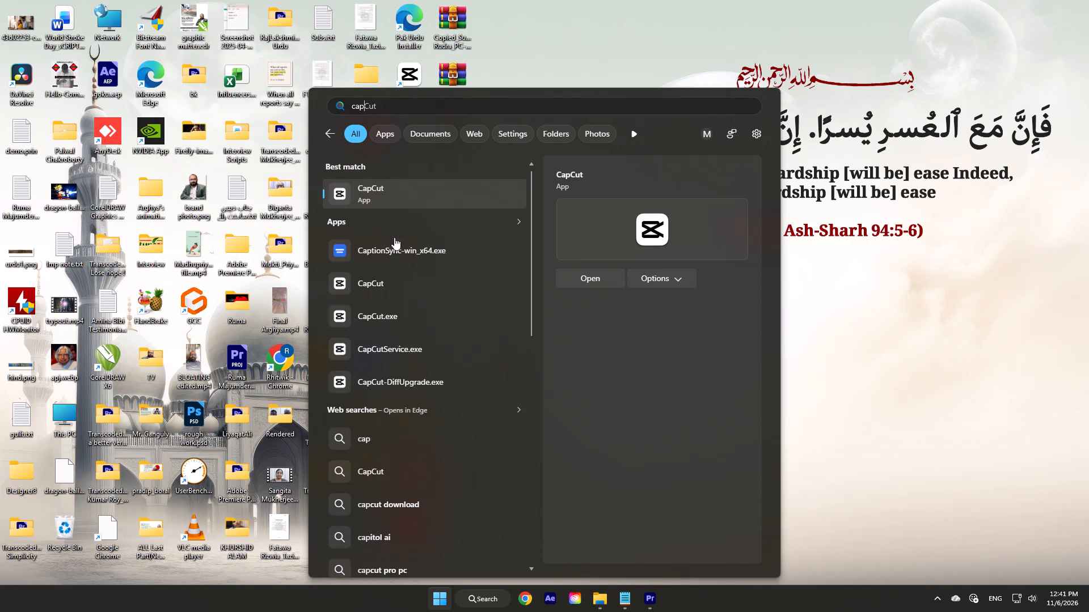
pyautogui.click(478, 248)
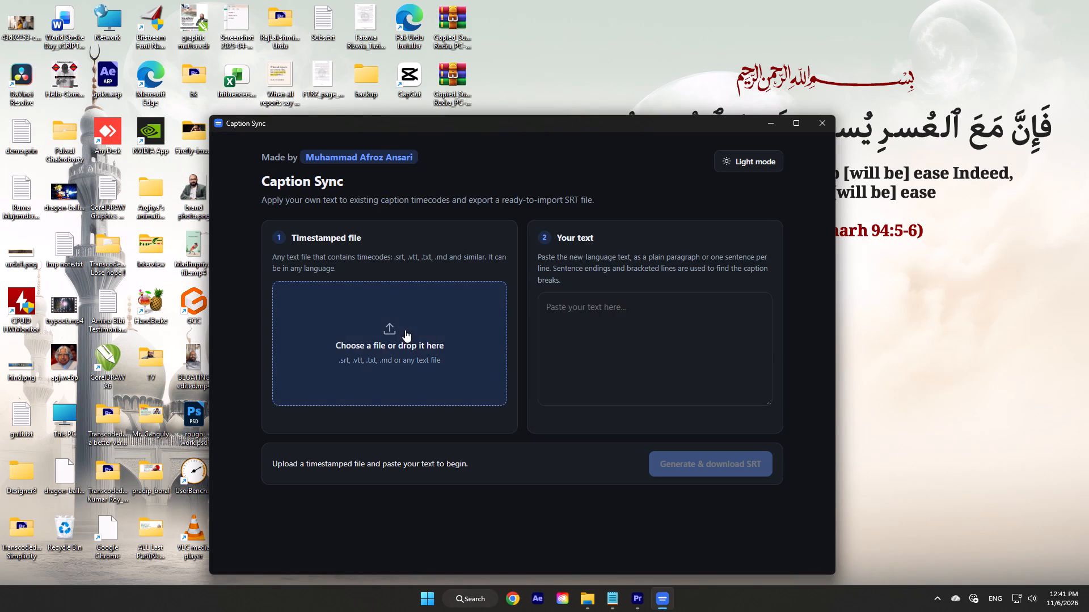
# Start choosing the timestamped file for Caption Sync, browsing into the SIR VIDEO folder.
pyautogui.click(406, 333)
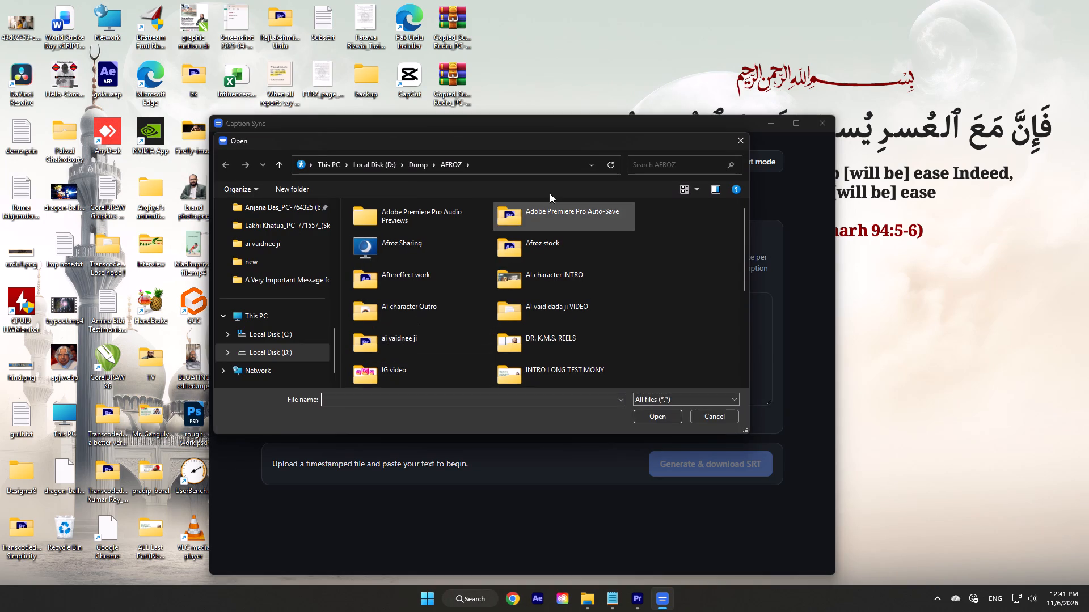
pyautogui.doubleClick(394, 245)
pyautogui.doubleClick(388, 225)
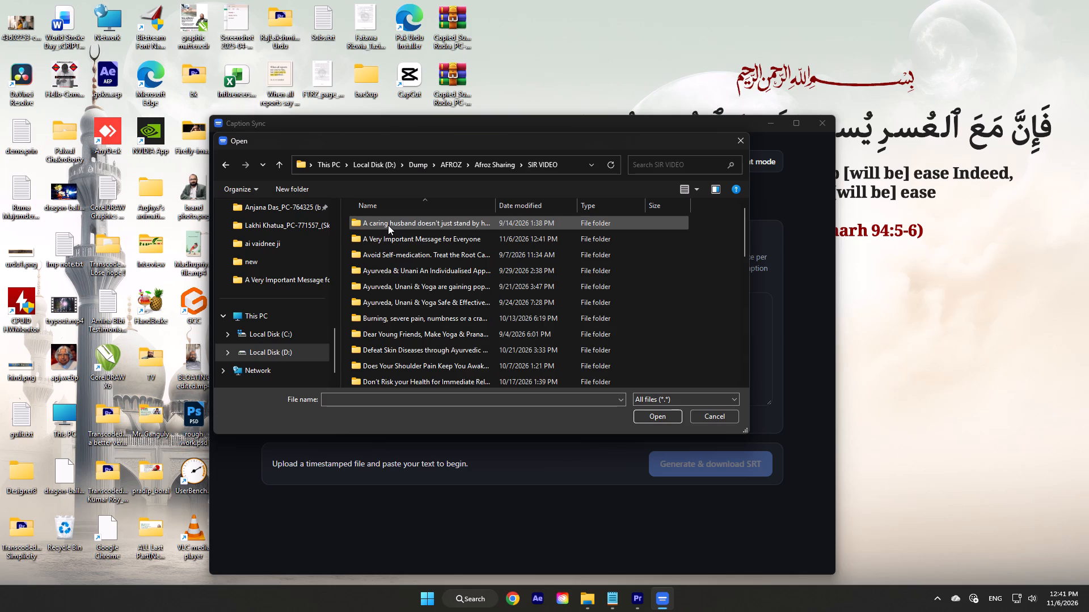
pyautogui.click(388, 225)
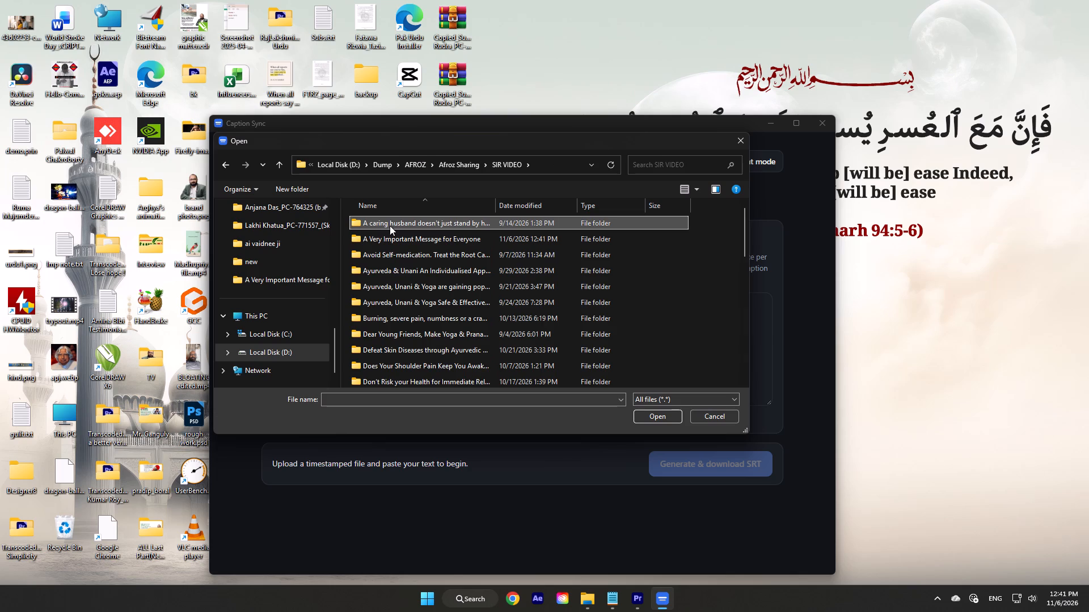
# Load "Sequence 01.txt" from the "A Very Important Message for Everyone" folder as the timestamped file.
pyautogui.doubleClick(391, 236)
pyautogui.click(436, 237)
pyautogui.click(666, 419)
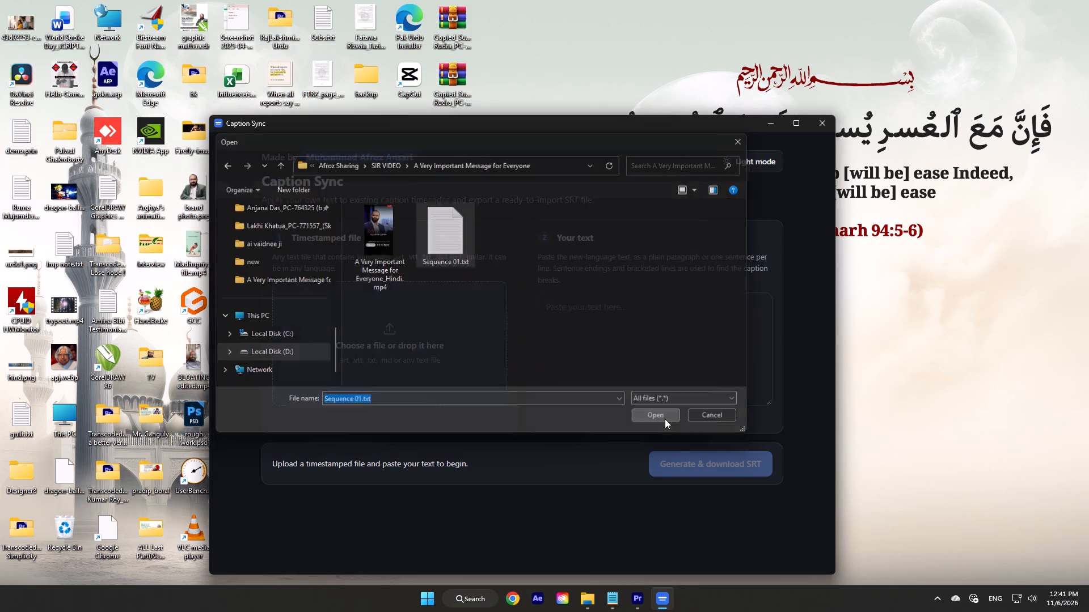
pyautogui.click(622, 330)
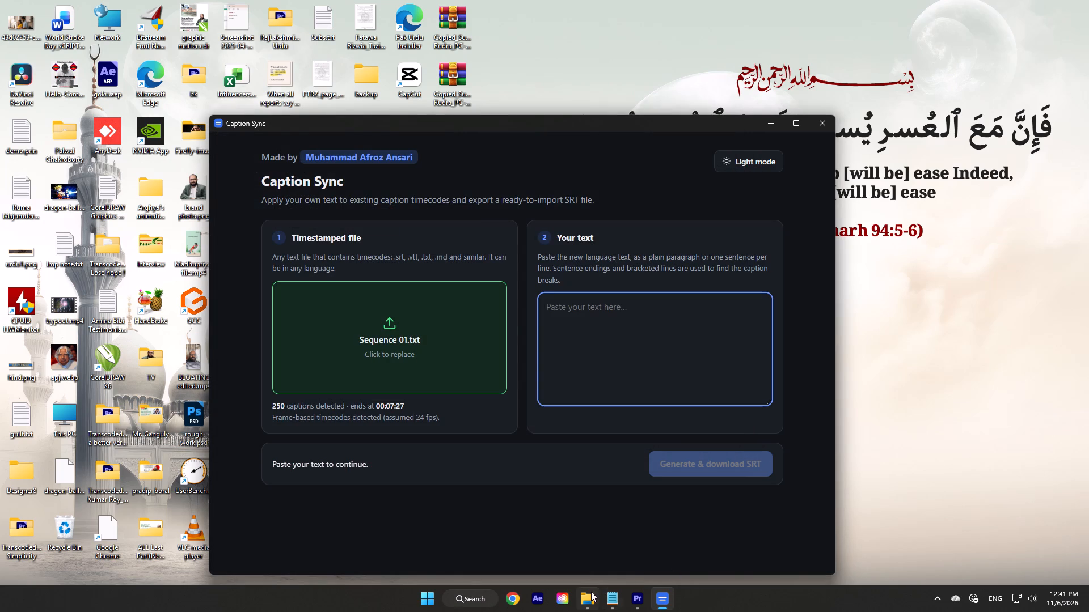
# Switch to Chrome, close the "What's new" tab, and start entering the WhatsApp Web address in the new tab.
pyautogui.click(587, 595)
pyautogui.click(512, 598)
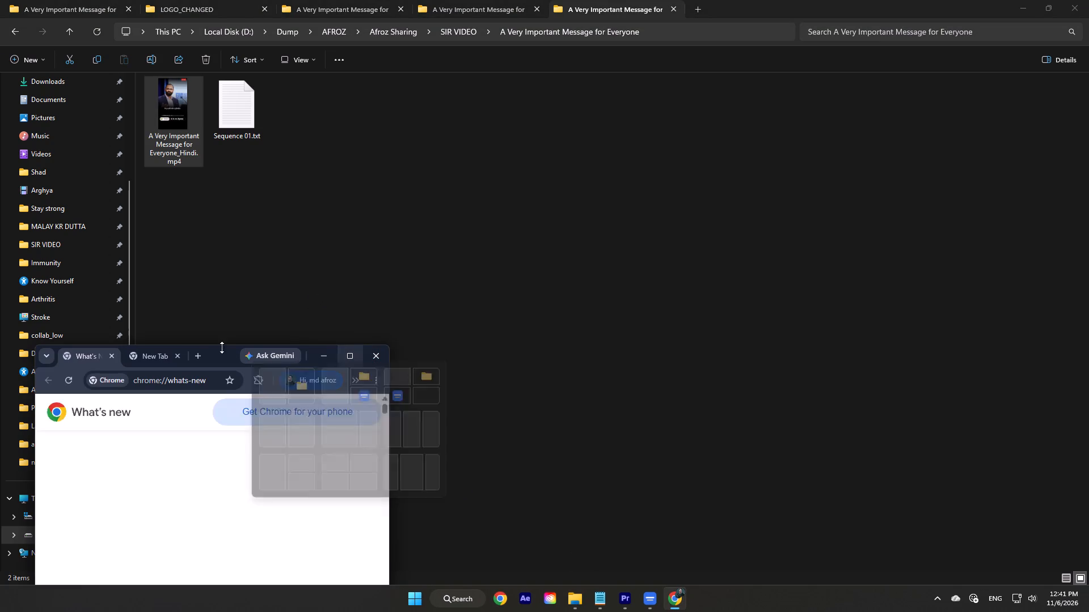
pyautogui.click(180, 355)
pyautogui.click(194, 353)
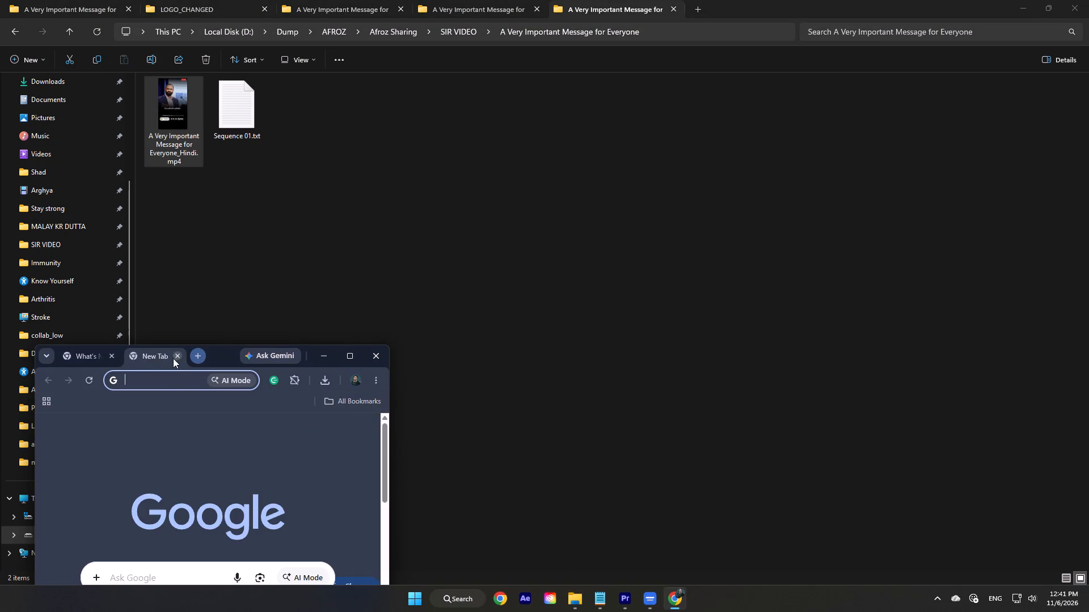
pyautogui.click(107, 357)
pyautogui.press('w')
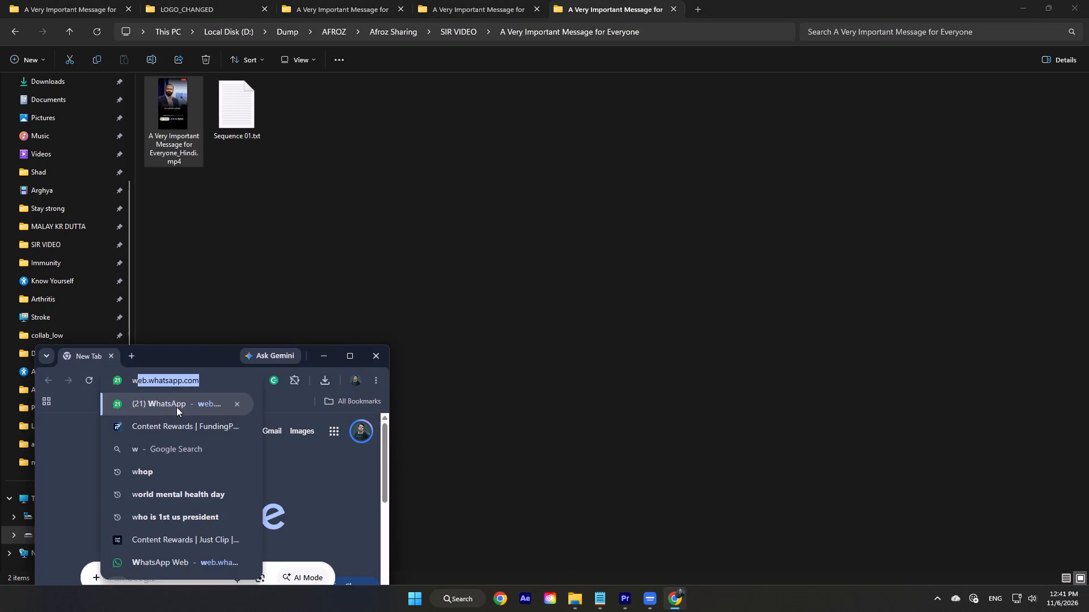
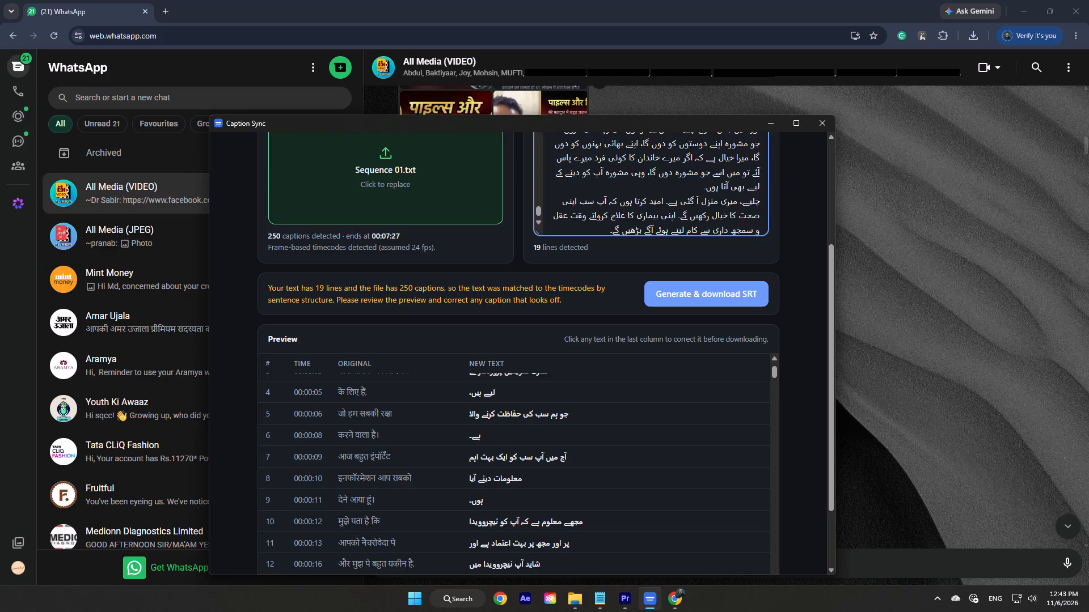
# In the Caption Sync preview, move the words "کرنے والا" from the end of caption 5 to the start of caption 6.
pyautogui.moveTo(495, 415); pyautogui.dragTo(466, 420)
pyautogui.hotkey('ctrl', 'c')
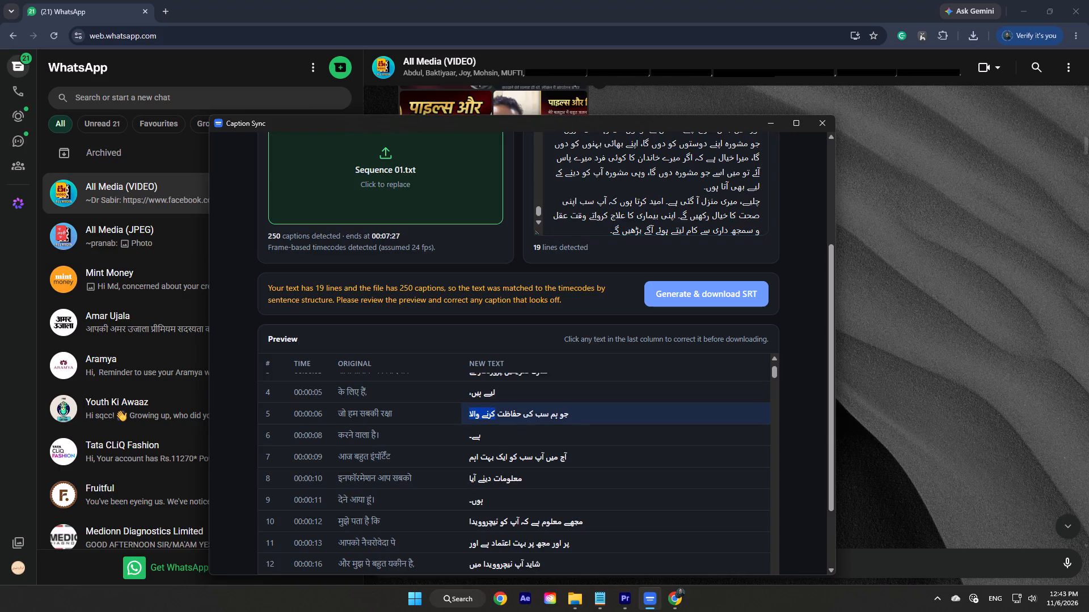
pyautogui.press('BackSpace')
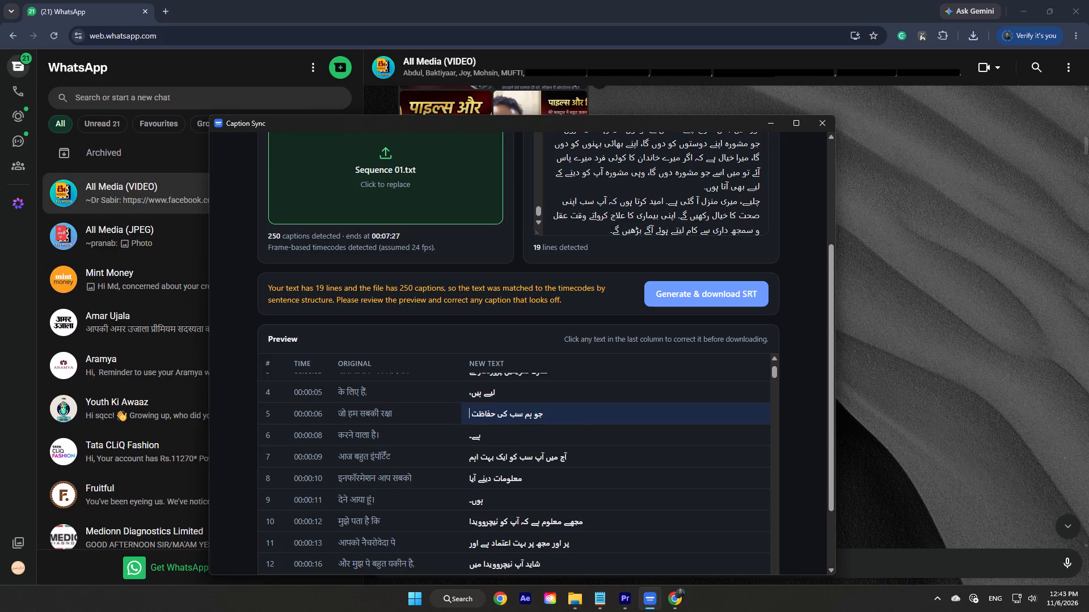
pyautogui.click(491, 437)
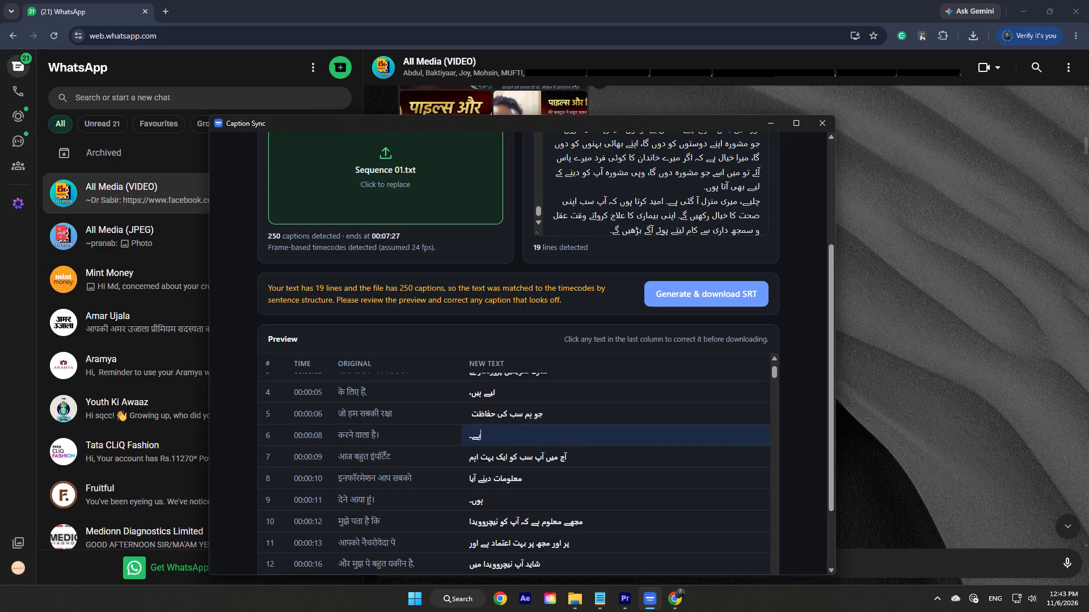
pyautogui.click(798, 122)
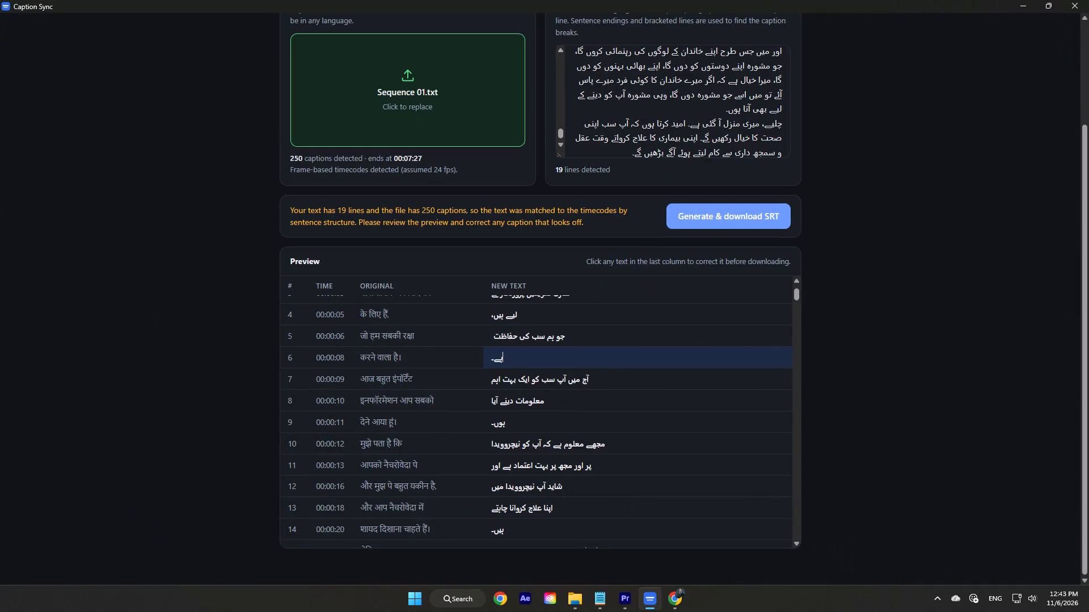
pyautogui.click(538, 362)
pyautogui.press('space')
pyautogui.hotkey('ctrl', 'v')
pyautogui.press('space')
# Move the words "دینے آیا" from the end of caption 8's new text to the start of caption 9.
pyautogui.scroll(-1, 575, 358)
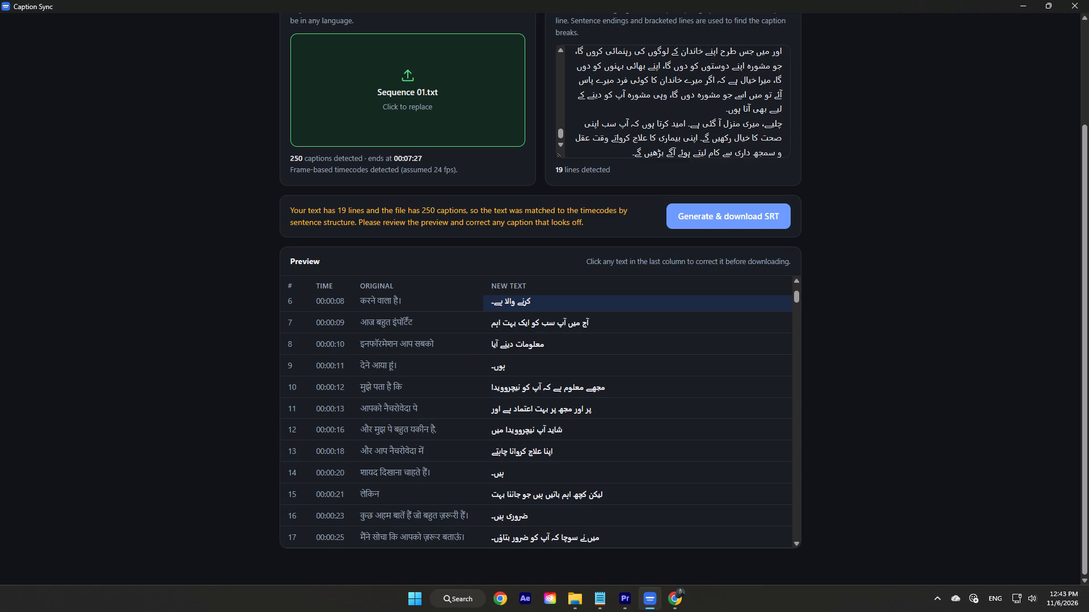
pyautogui.moveTo(512, 342); pyautogui.dragTo(489, 341)
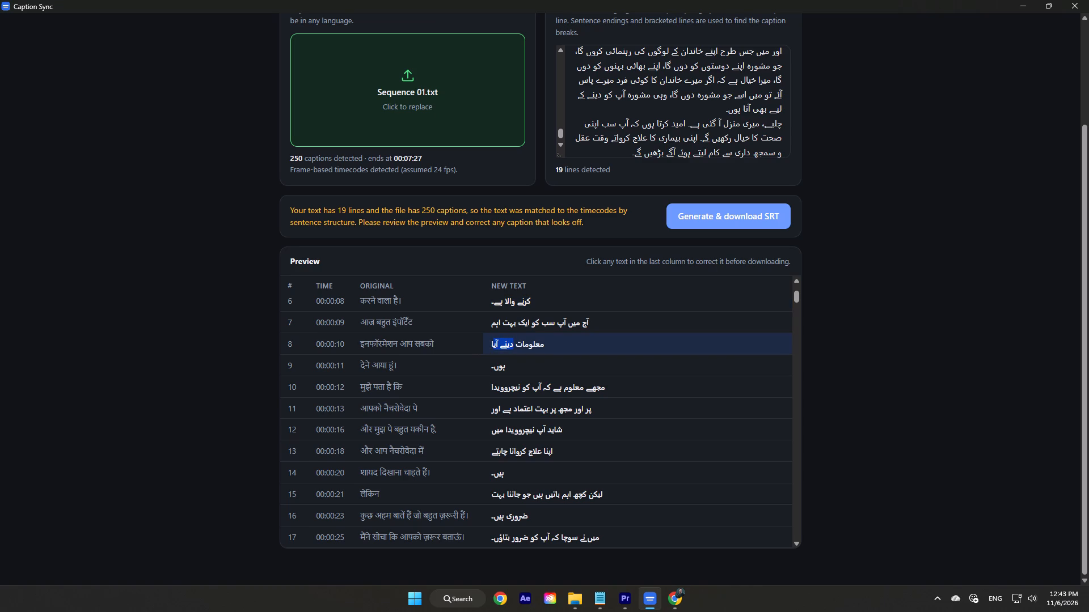
pyautogui.hotkey('ctrl', 'c')
pyautogui.press('BackSpace')
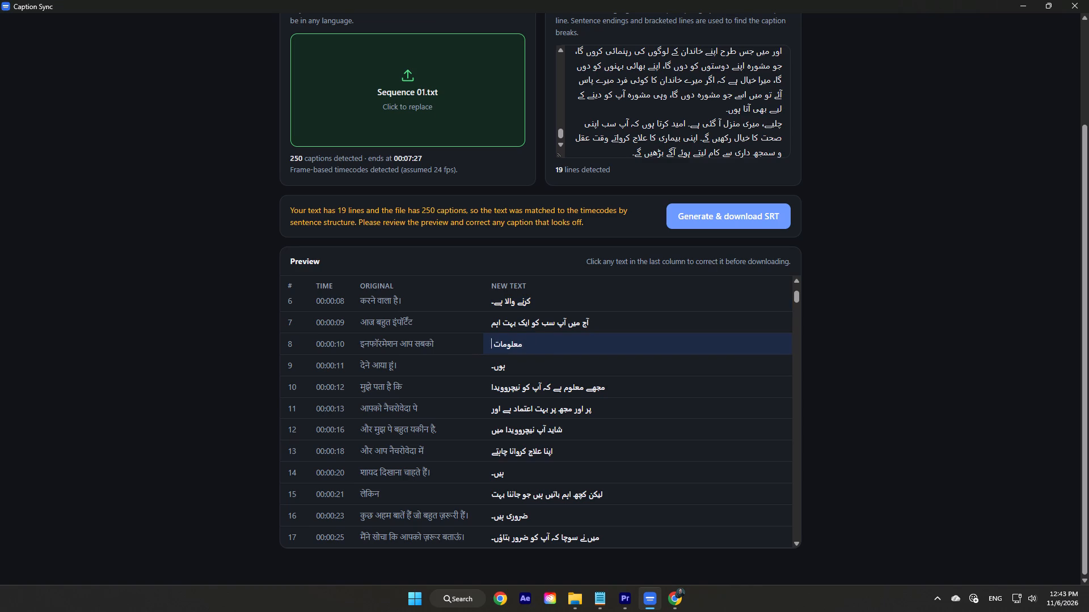
pyautogui.click(518, 369)
pyautogui.press('space')
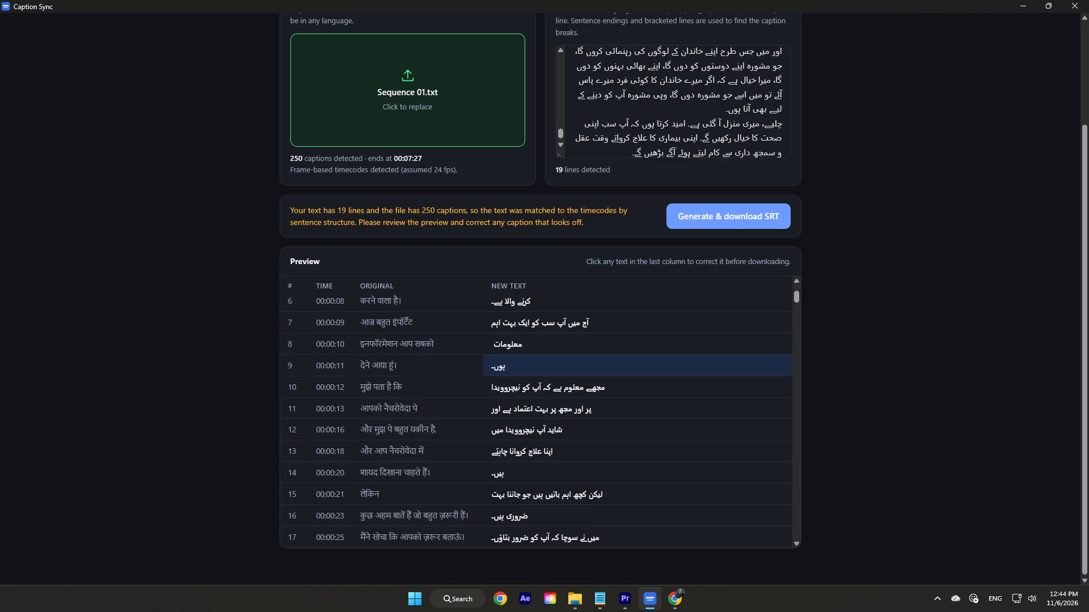
pyautogui.hotkey('ctrl', 'v')
pyautogui.press('space')
# Move the word "اہم" from the end of caption 7's new text to the start of caption 8.
pyautogui.click(499, 322)
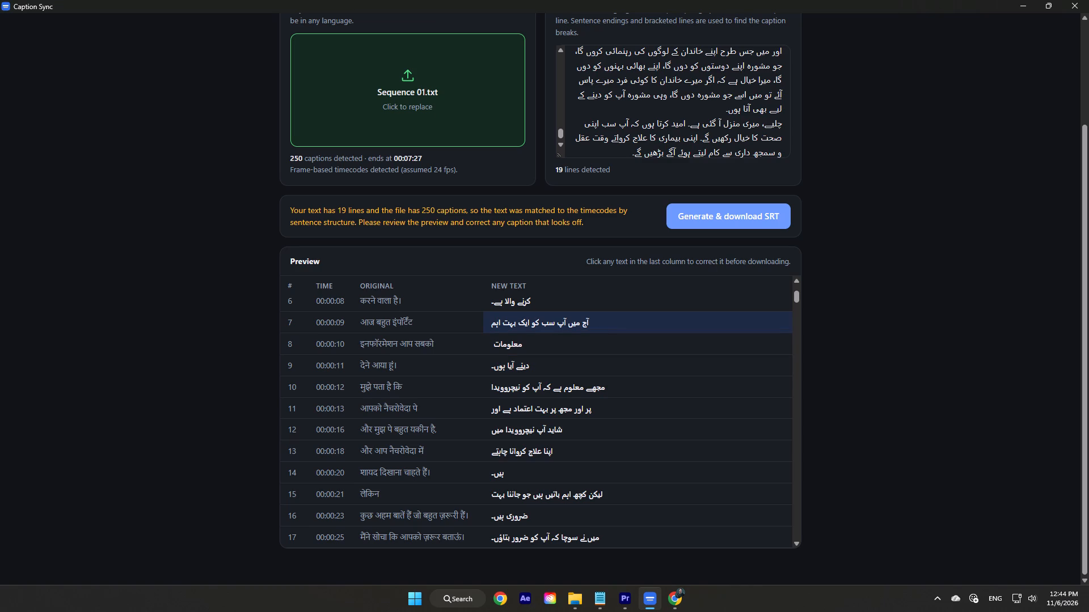
pyautogui.moveTo(503, 324); pyautogui.dragTo(494, 322)
pyautogui.click(501, 320)
pyautogui.moveTo(501, 320); pyautogui.dragTo(480, 320)
pyautogui.hotkey('ctrl', 'c')
pyautogui.press('BackSpace')
pyautogui.click(529, 343)
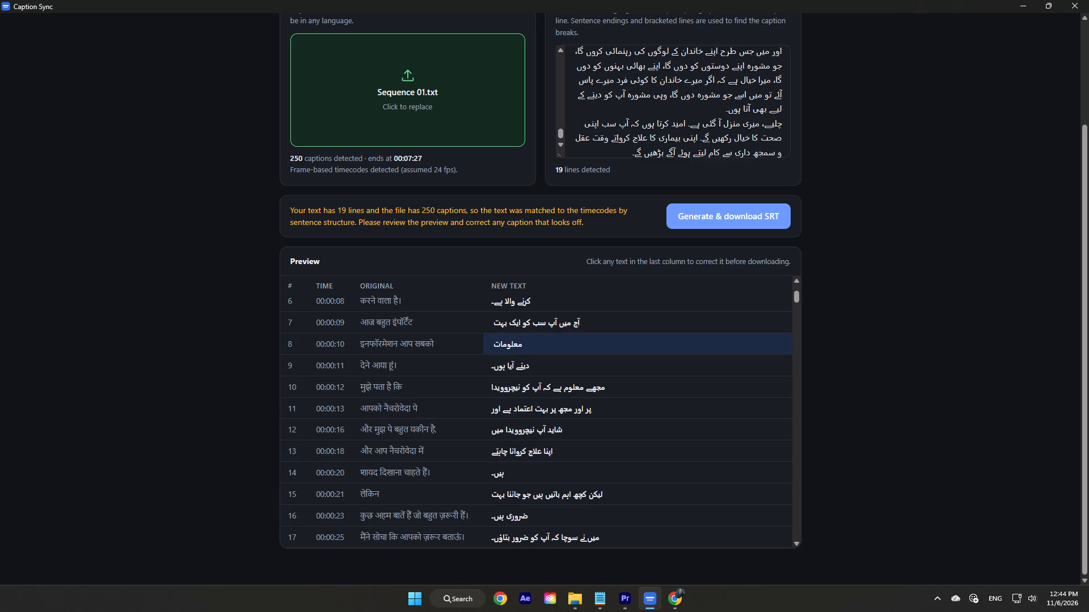
pyautogui.hotkey('ctrl', 'v')
pyautogui.press('space')
# Review the pasted Urdu text and the full preview list, comparing the new text with the original Hindi captions from first to last.
pyautogui.scroll(3, 714, 84)
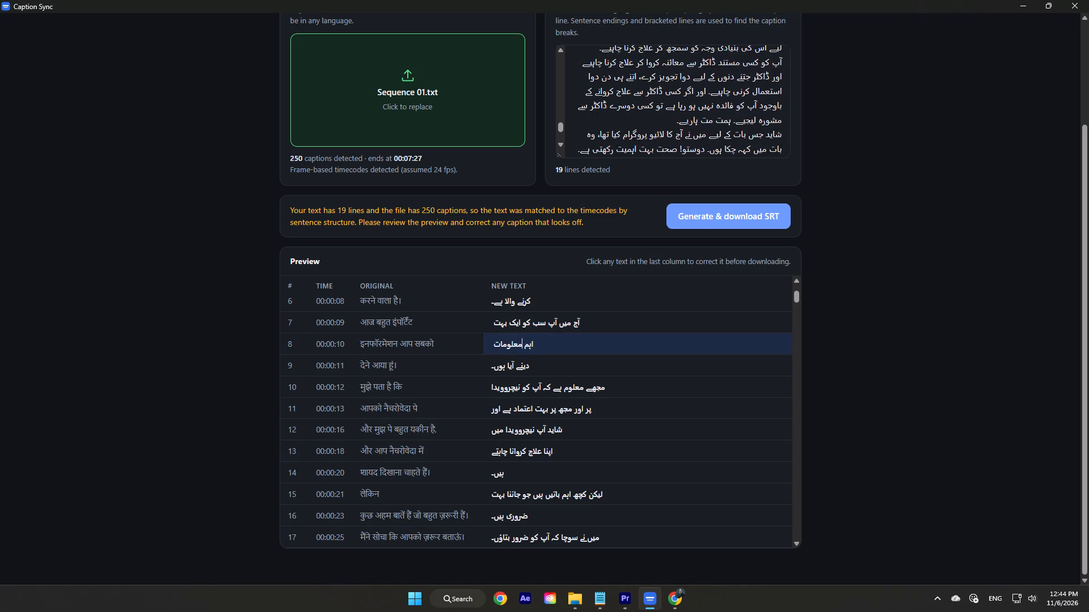
pyautogui.scroll(20, 709, 105)
pyautogui.scroll(20, 709, 105)
pyautogui.scroll(1, 709, 105)
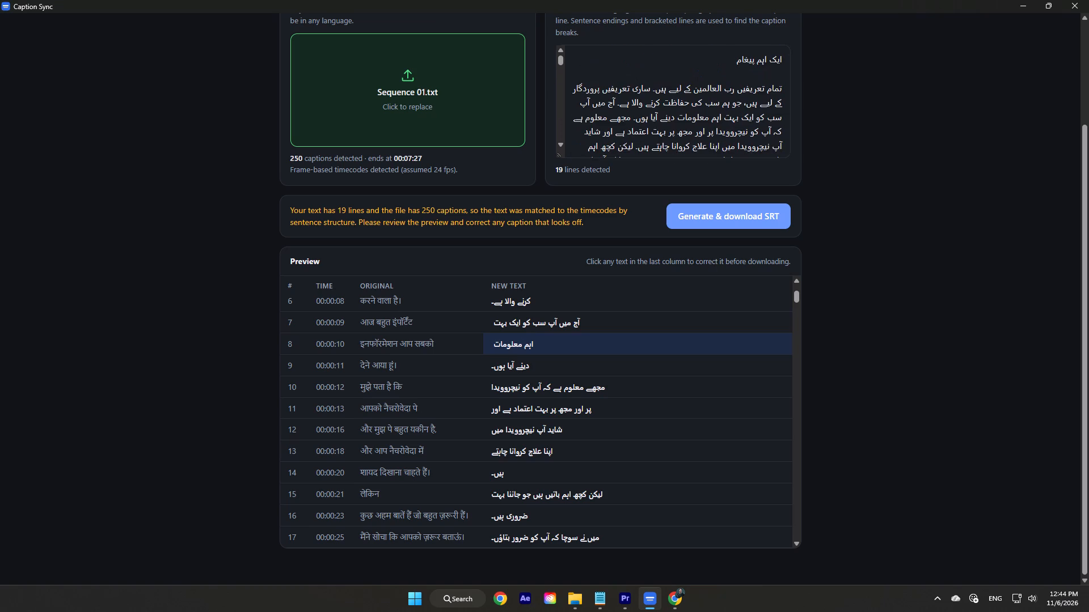
pyautogui.scroll(2, 716, 104)
pyautogui.scroll(1, 626, 106)
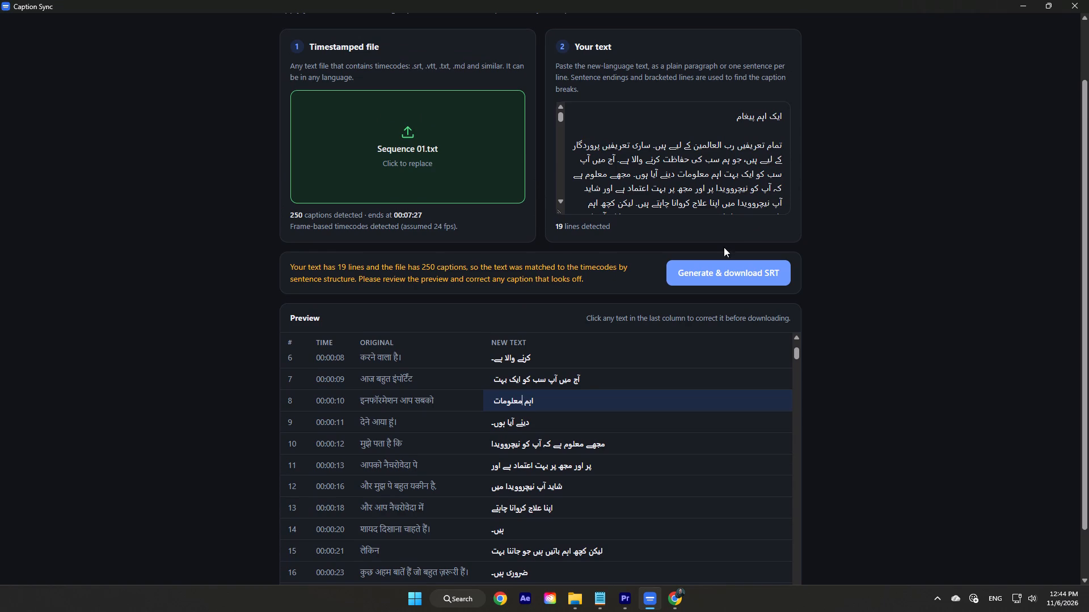
pyautogui.scroll(-1, 554, 474)
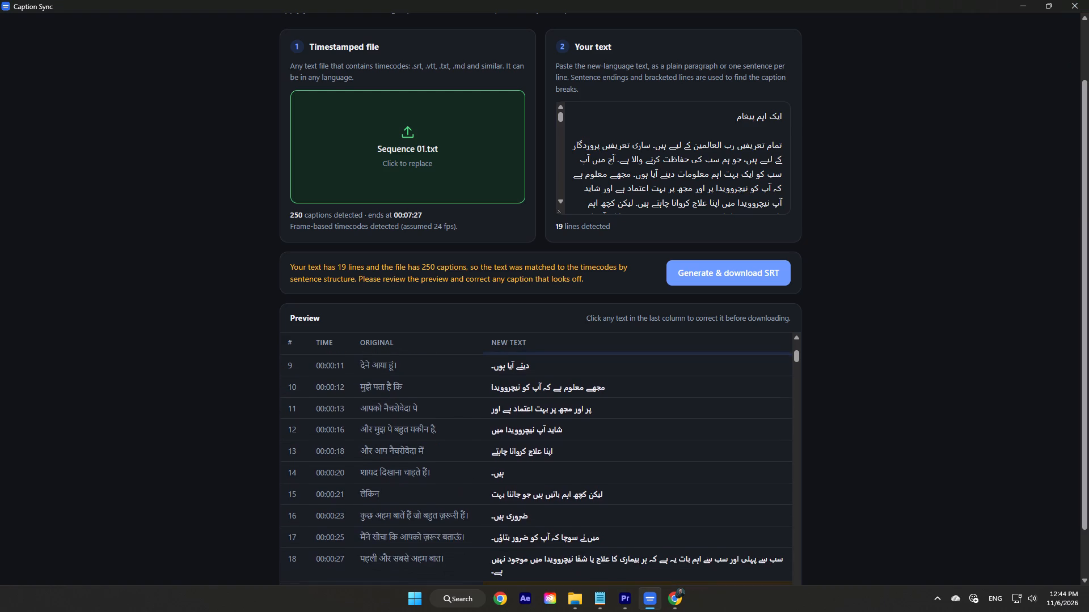
pyautogui.scroll(1, 554, 474)
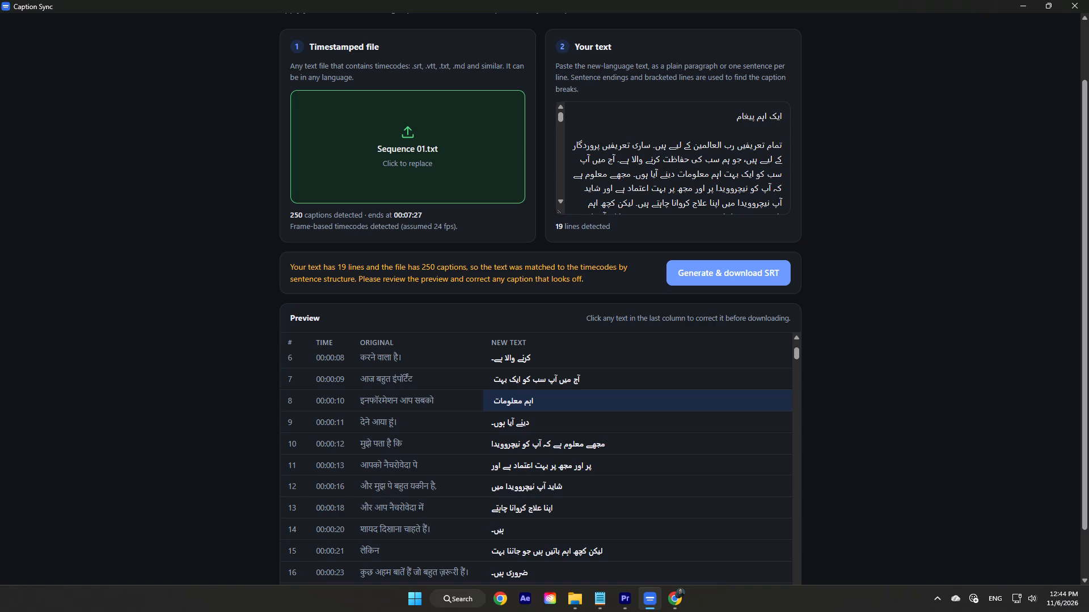
pyautogui.scroll(-8, 522, 457)
pyautogui.scroll(4, 496, 460)
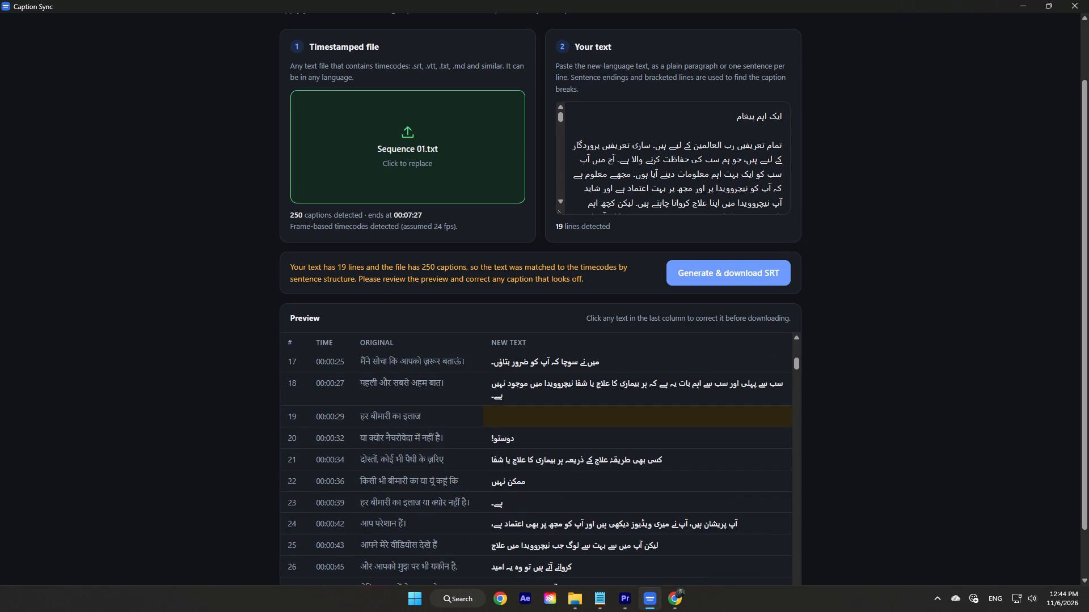
pyautogui.click(515, 433)
pyautogui.click(523, 427)
pyautogui.scroll(-4, 523, 430)
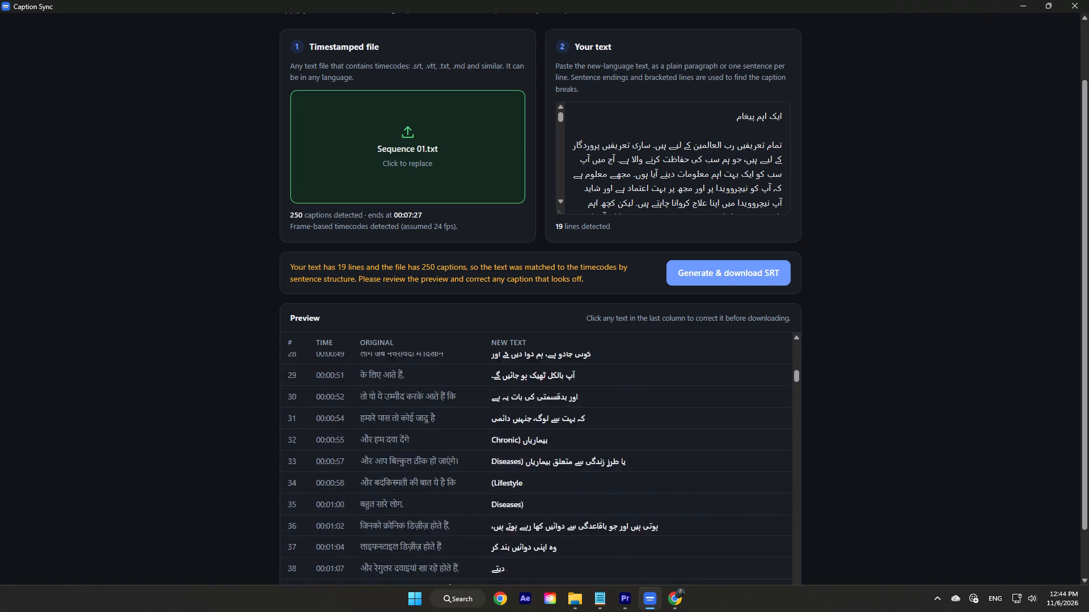
pyautogui.scroll(-14, 523, 430)
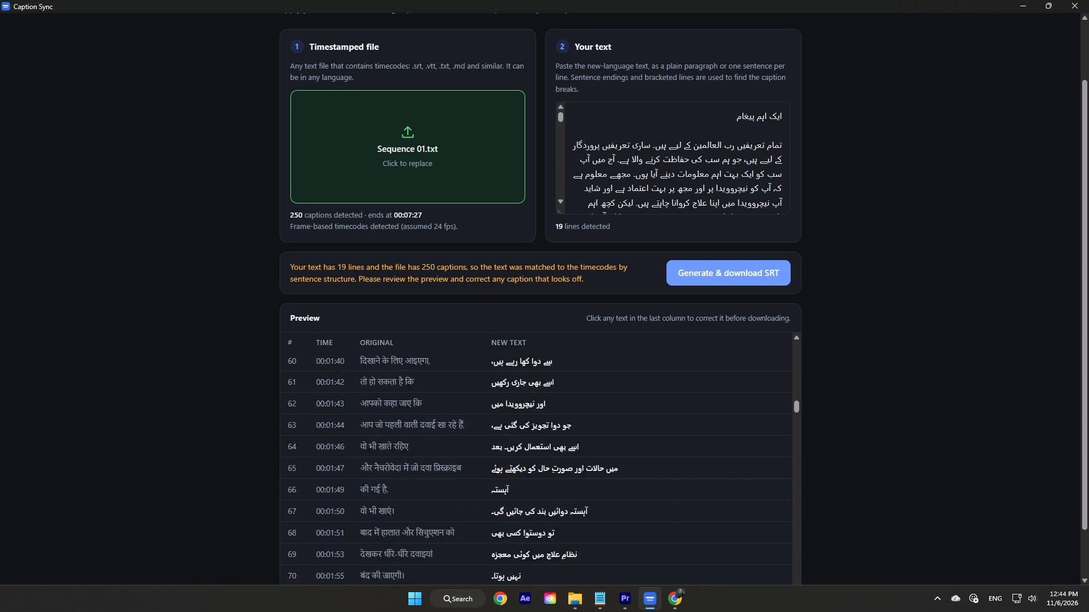
pyautogui.scroll(-15, 523, 430)
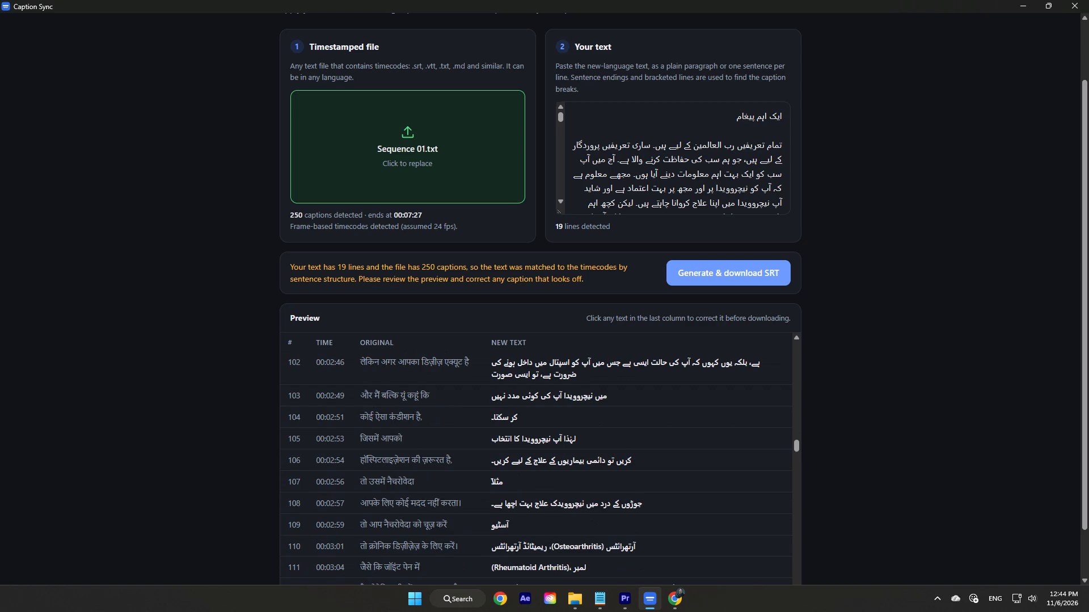
pyautogui.scroll(-20, 523, 430)
pyautogui.scroll(-7, 523, 430)
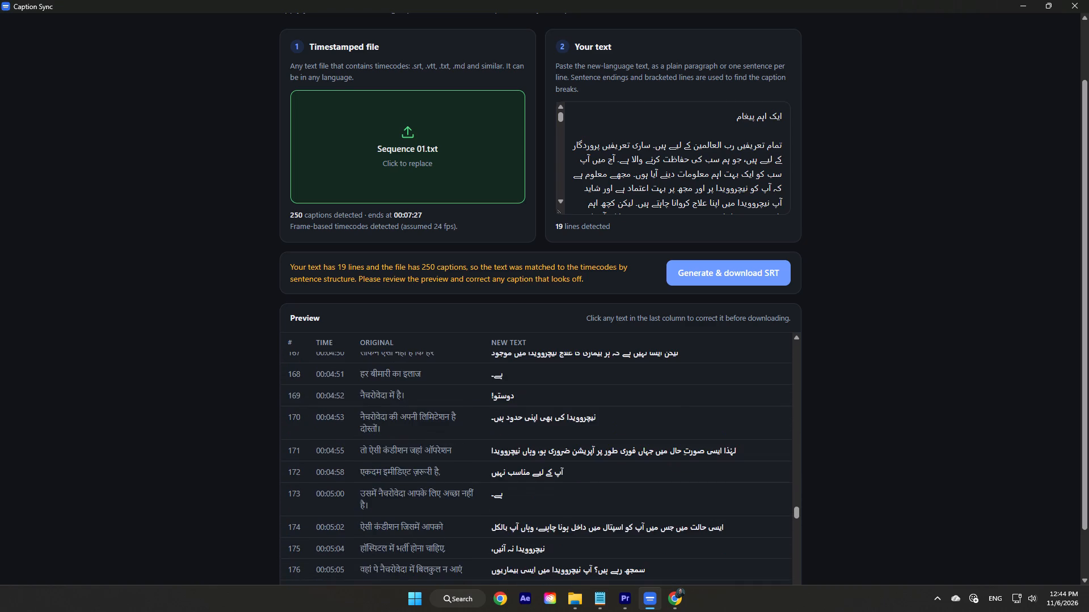
pyautogui.scroll(-20, 523, 432)
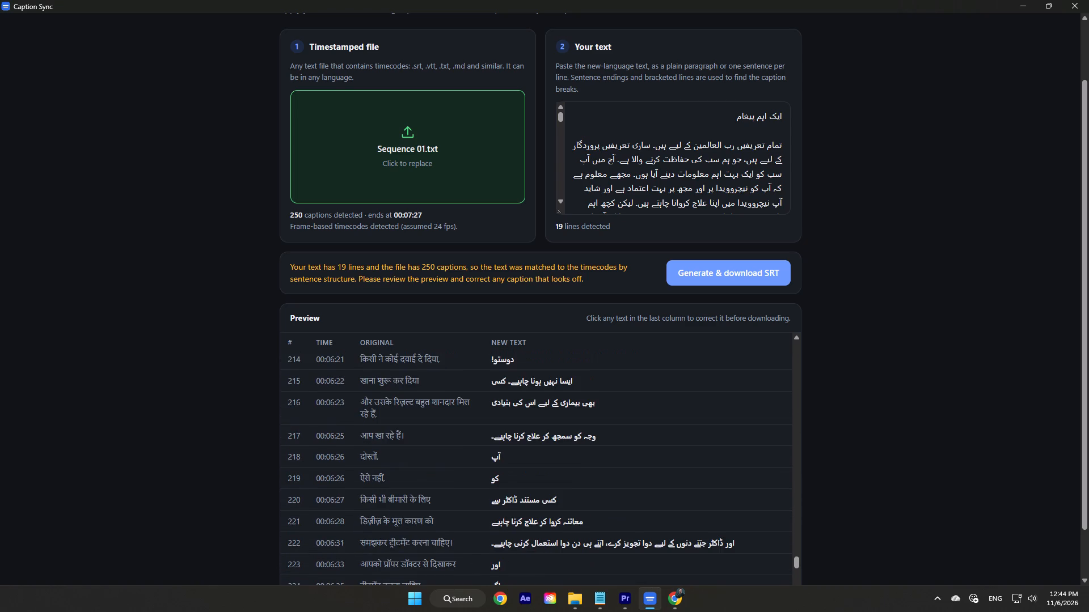
pyautogui.scroll(8, 521, 437)
pyautogui.scroll(-4, 521, 437)
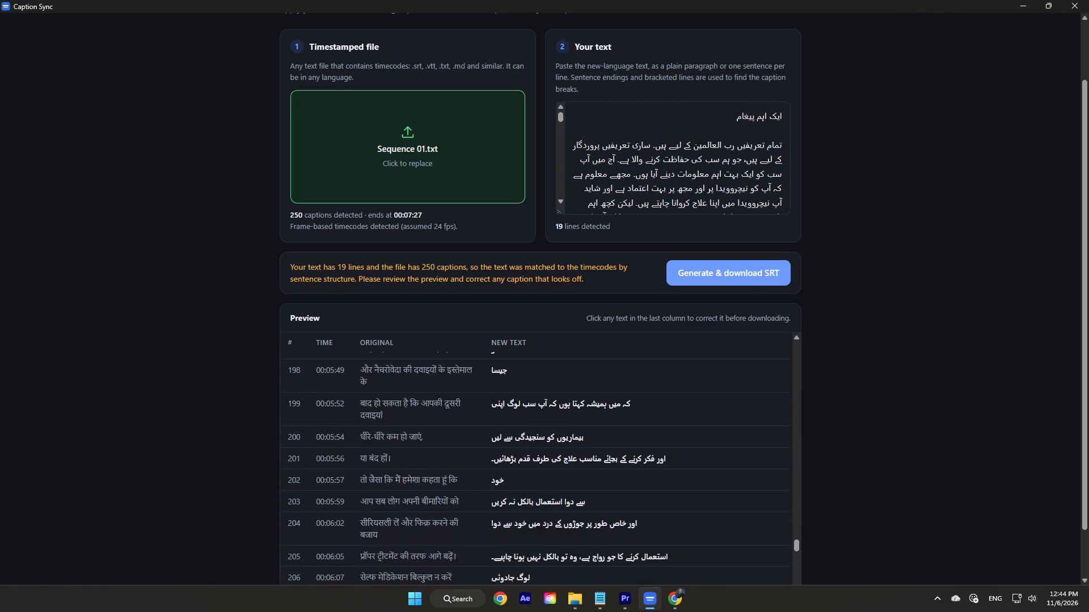
pyautogui.scroll(-19, 521, 437)
pyautogui.scroll(-4, 543, 477)
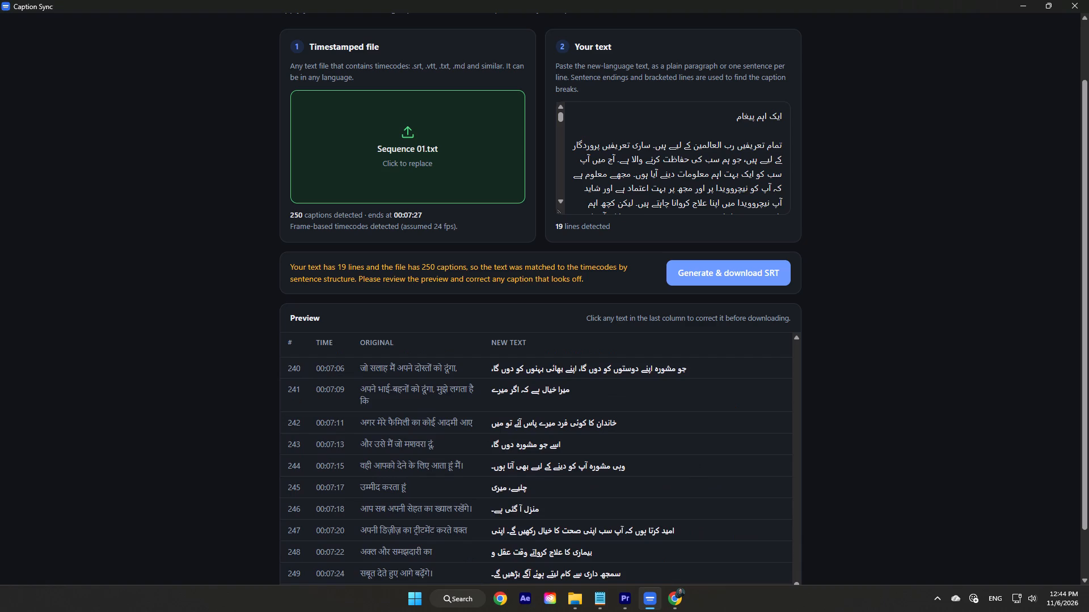
pyautogui.scroll(-5, 543, 477)
pyautogui.scroll(20, 507, 504)
pyautogui.scroll(8, 507, 504)
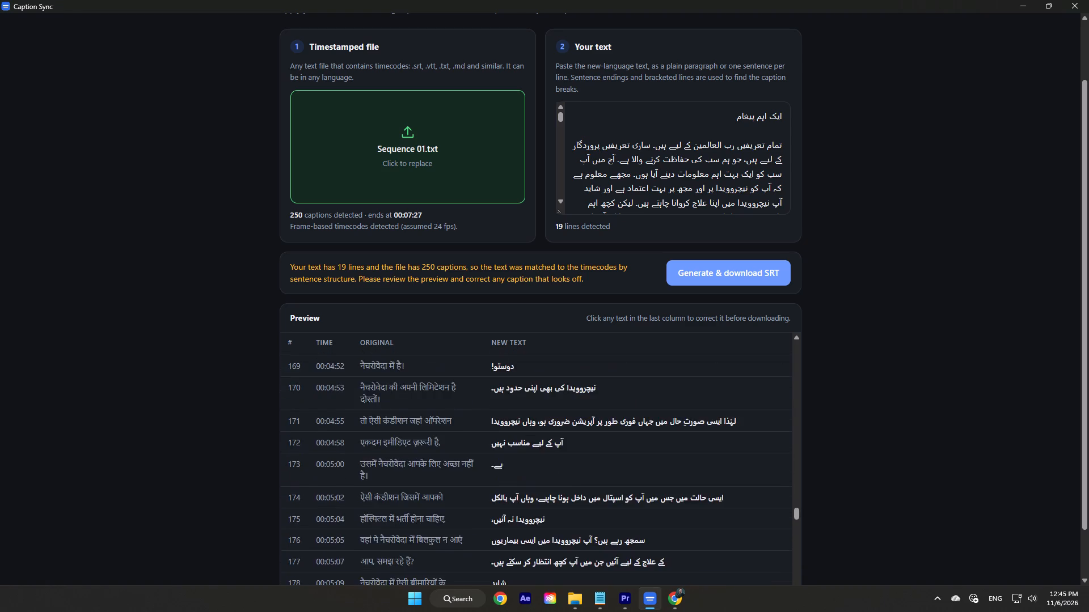
pyautogui.scroll(20, 530, 457)
pyautogui.scroll(17, 530, 457)
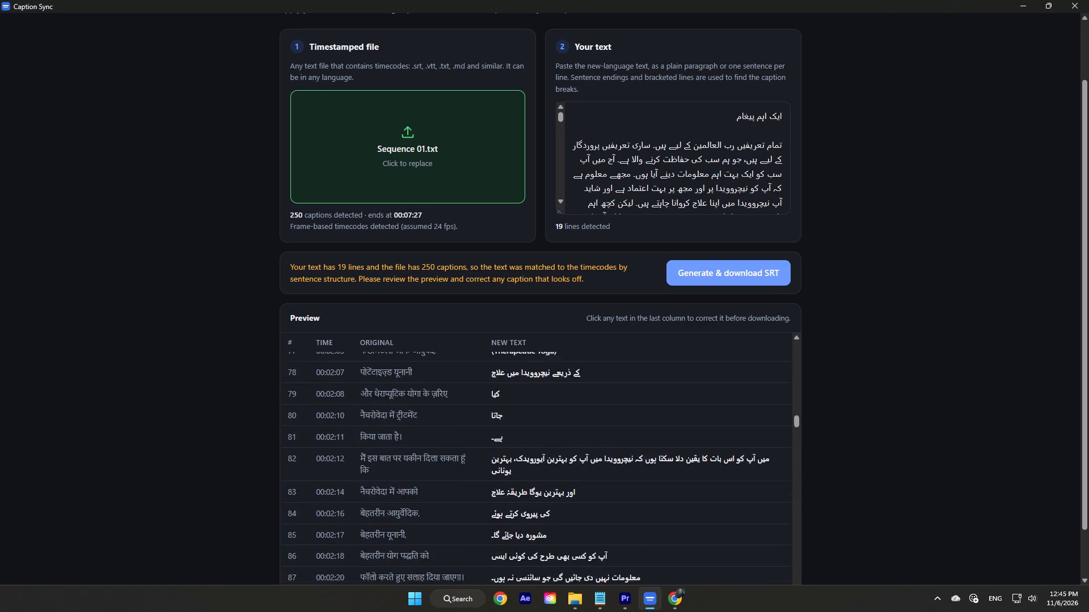
pyautogui.scroll(20, 529, 460)
pyautogui.scroll(17, 529, 460)
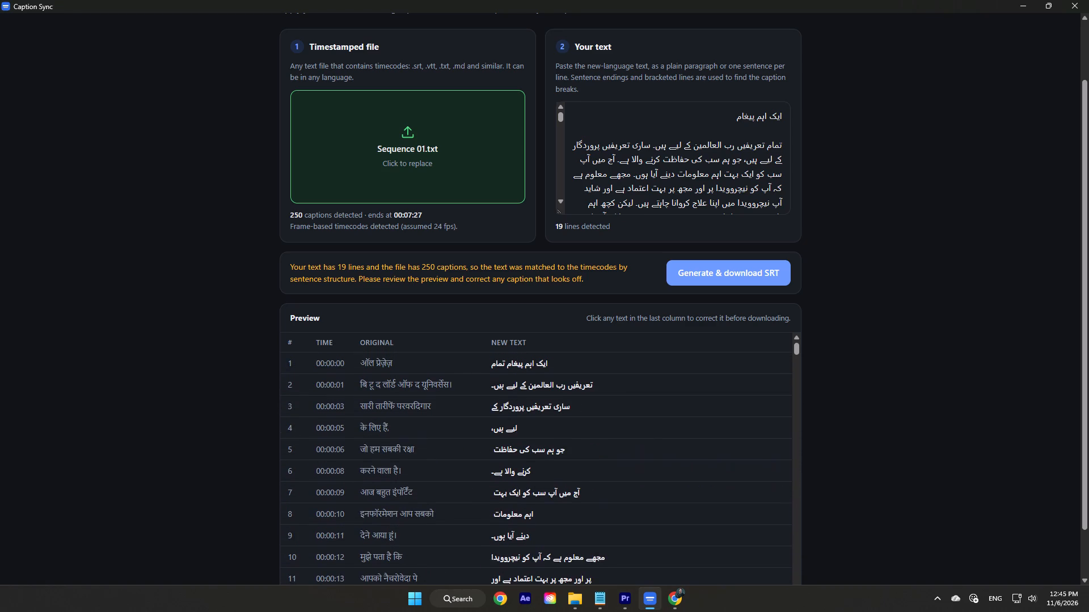
pyautogui.scroll(4, 533, 465)
pyautogui.scroll(-1, 551, 385)
pyautogui.scroll(1, 551, 385)
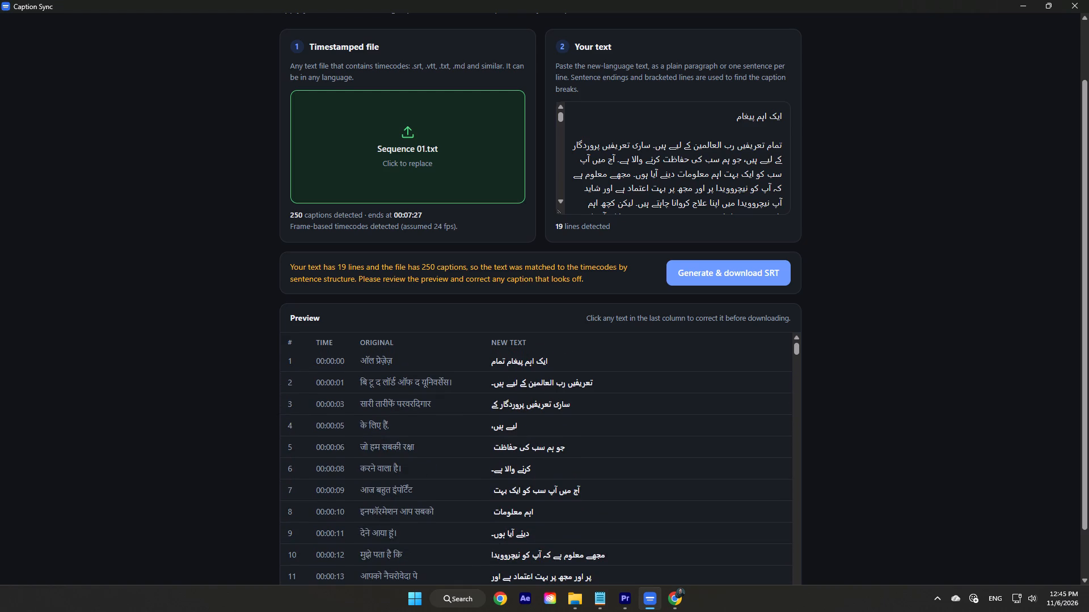
# Move the words "آپ کو نیچروویدا" from the end of caption 10's new text to the start of caption 11.
pyautogui.scroll(-1, 529, 435)
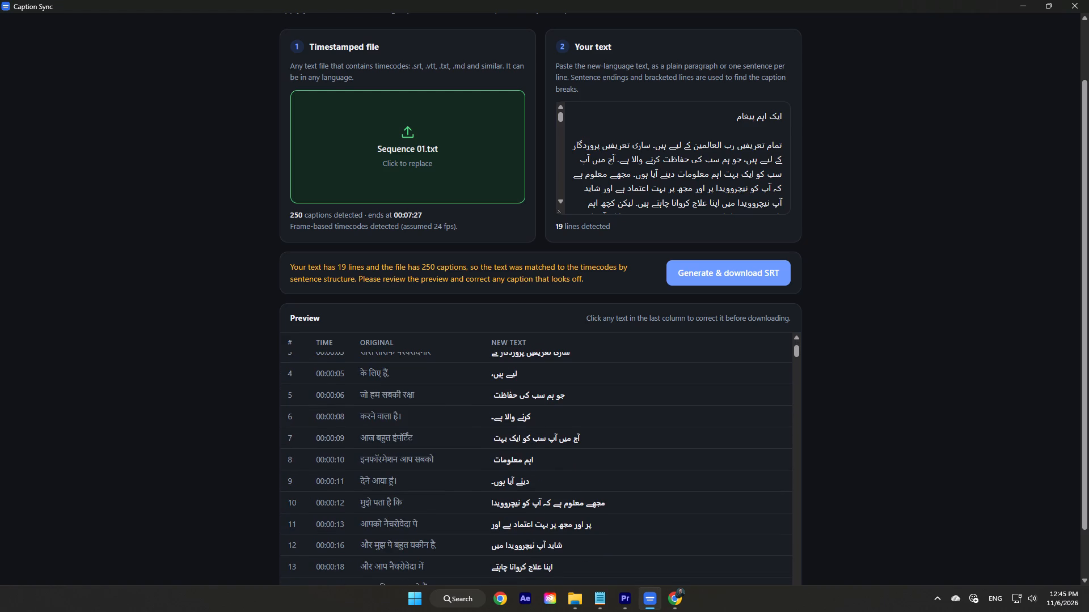
pyautogui.scroll(-1, 528, 428)
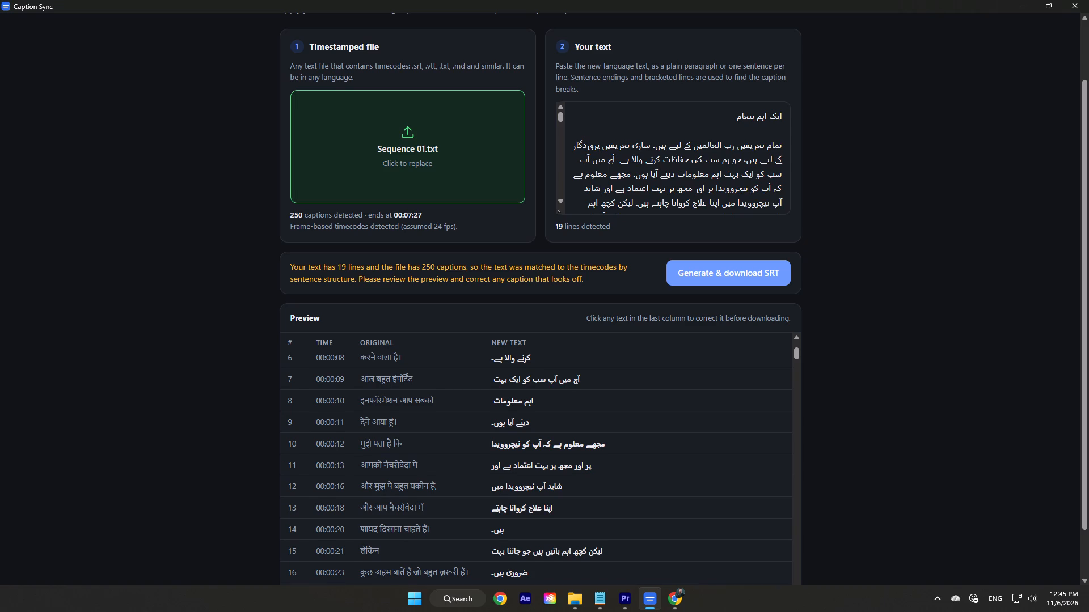
pyautogui.scroll(-1, 535, 426)
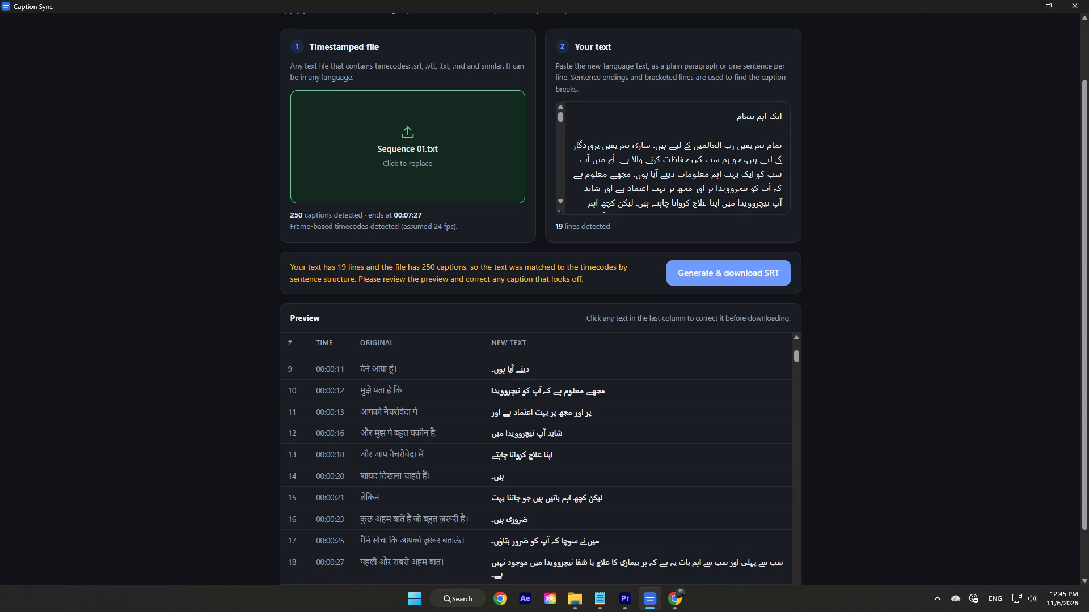
pyautogui.moveTo(542, 386); pyautogui.dragTo(542, 386)
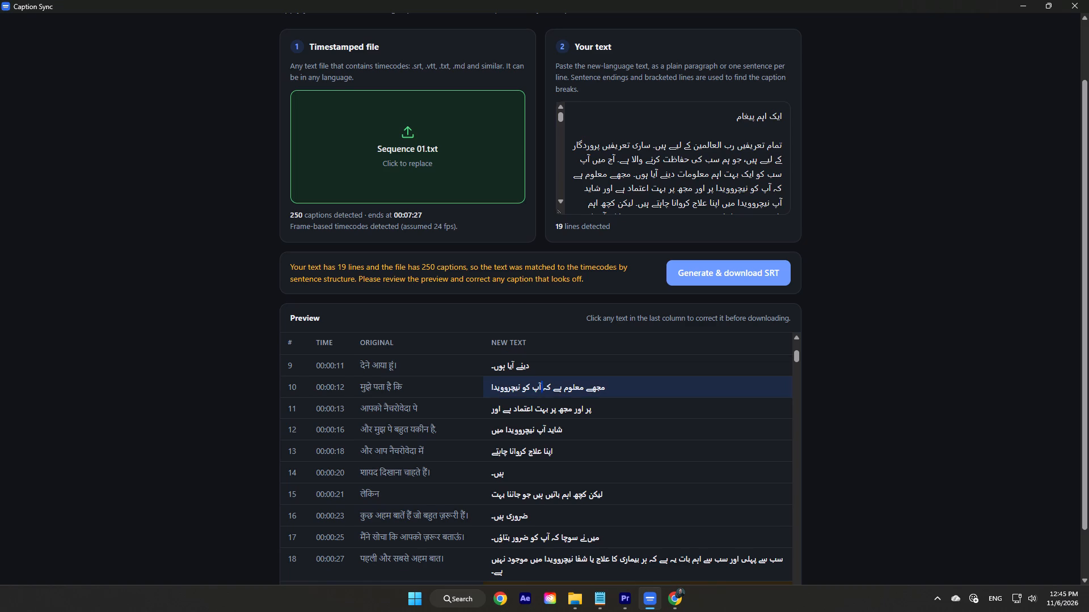
pyautogui.moveTo(542, 386); pyautogui.dragTo(488, 386)
pyautogui.hotkey('ctrl', 'c')
pyautogui.press('BackSpace')
pyautogui.click(593, 410)
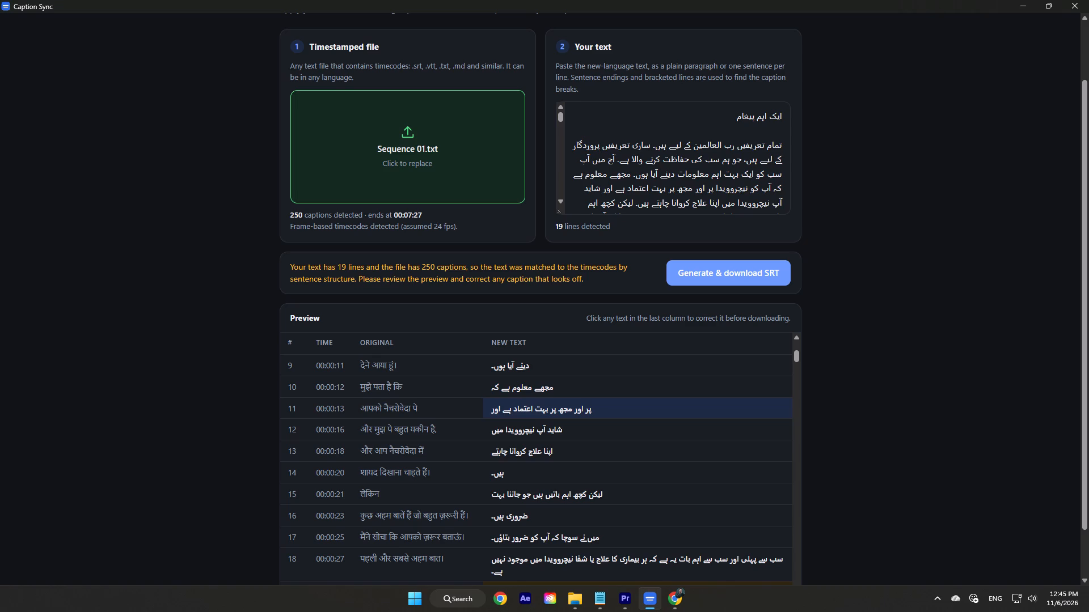
pyautogui.press('space')
pyautogui.hotkey('ctrl', 'v')
pyautogui.press('space')
# Move the words "اور مجھ پر بہت اعتماد ہے اور" from the end of caption 11's new text to the start of caption 12.
pyautogui.click(582, 409)
pyautogui.moveTo(584, 409); pyautogui.dragTo(478, 416)
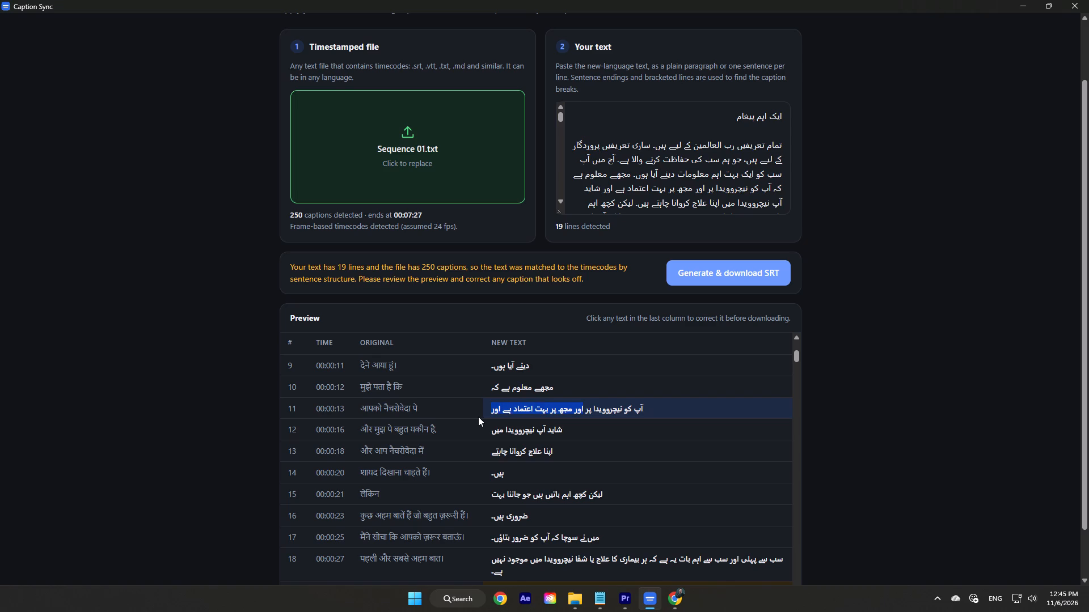
pyautogui.moveTo(478, 416); pyautogui.dragTo(478, 416)
pyautogui.hotkey('ctrl', 'c')
pyautogui.press('BackSpace')
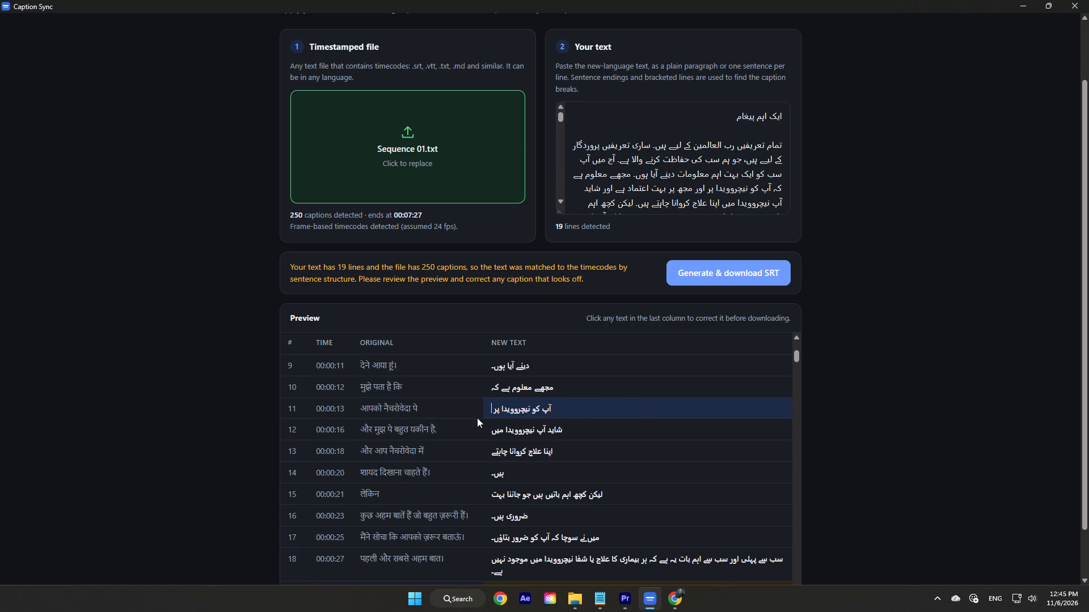
pyautogui.click(568, 427)
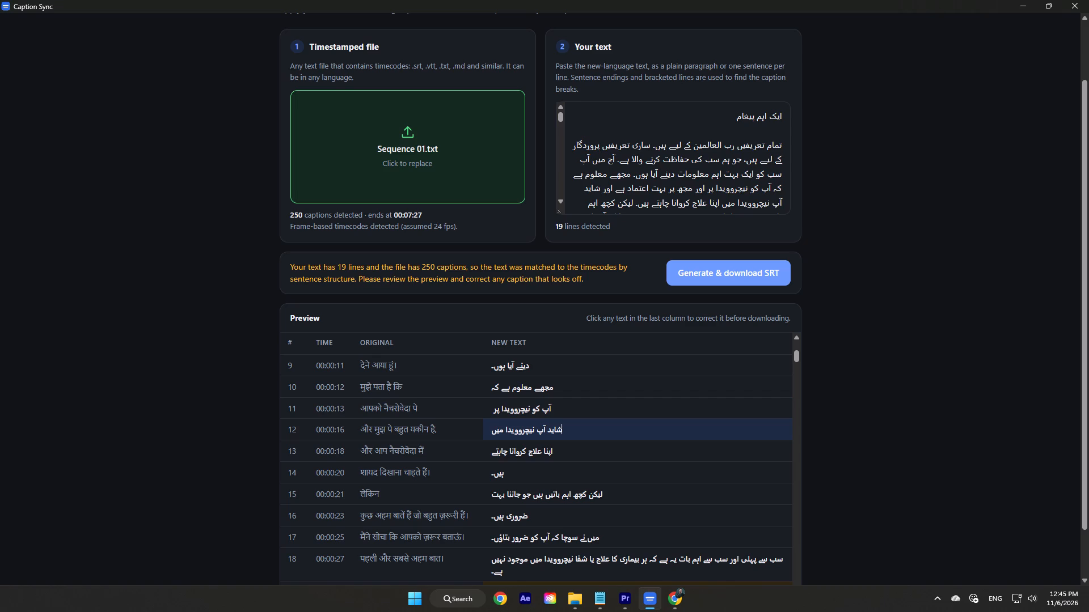
pyautogui.hotkey('ctrl', 'v')
pyautogui.press('space')
# Copy the words "اور شاید آپ نیچروویدا میں" from the end of caption 12's new text to the start of caption 13.
pyautogui.scroll(-1, 582, 430)
pyautogui.scroll(1, 582, 430)
pyautogui.moveTo(573, 429); pyautogui.dragTo(569, 429)
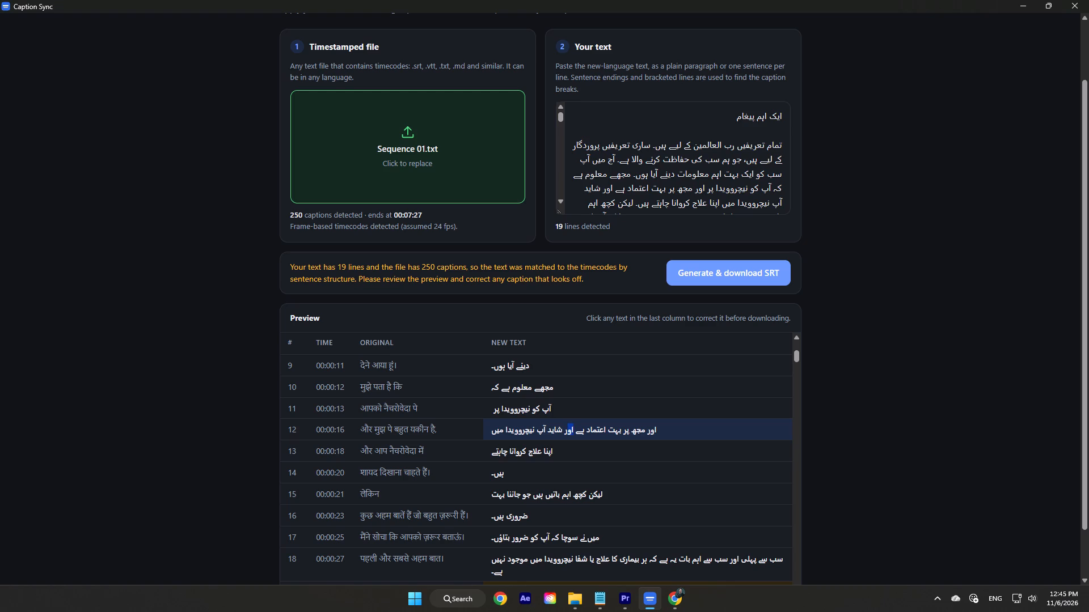
pyautogui.moveTo(569, 429); pyautogui.dragTo(473, 426)
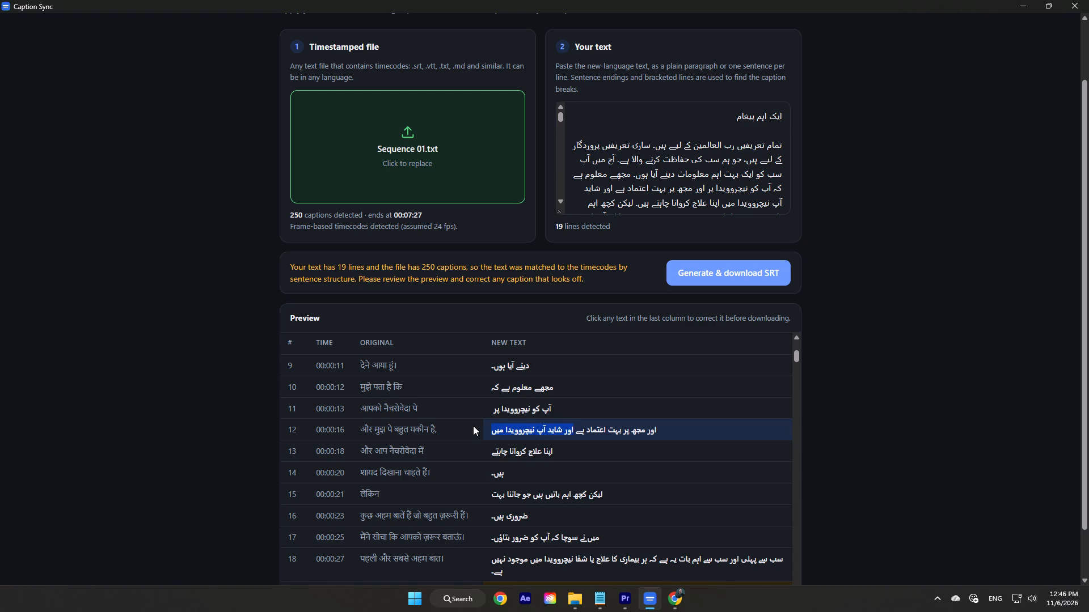
pyautogui.hotkey('ctrl', 'c')
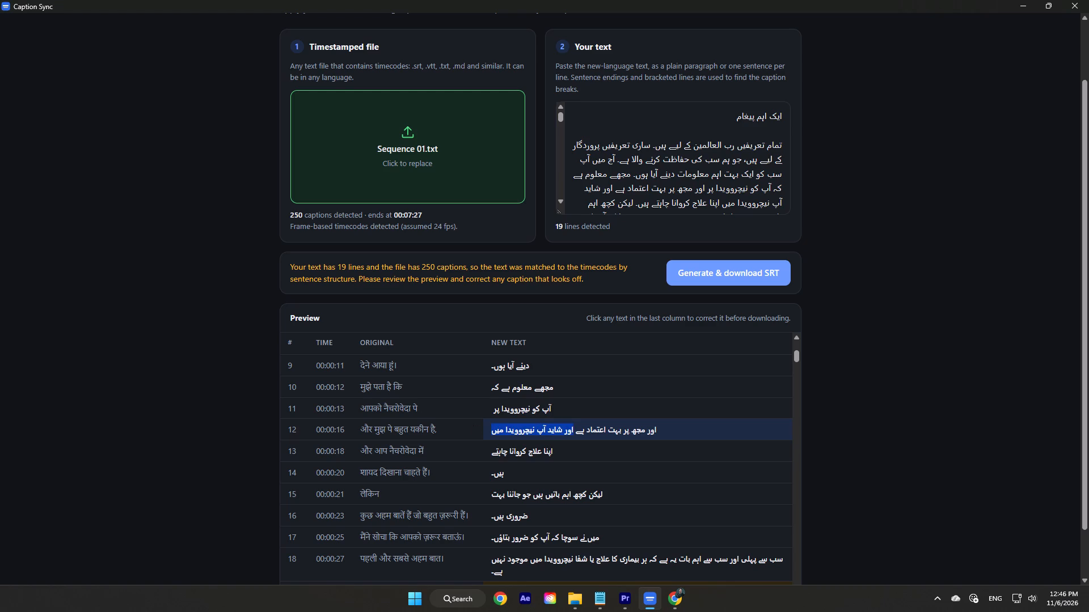
pyautogui.click(567, 453)
pyautogui.press('space')
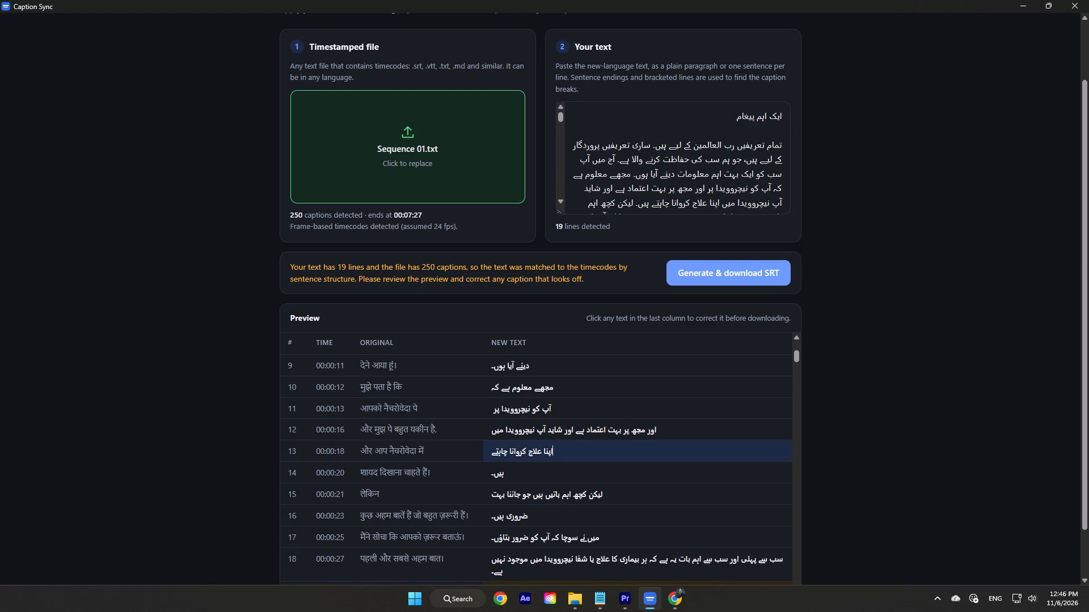
pyautogui.hotkey('ctrl', 'v')
pyautogui.press('space')
# Move the words "اپنا علاج کروانا چاہتے" from the end of caption 13's new text to the start of caption 14.
pyautogui.moveTo(552, 447); pyautogui.dragTo(472, 449)
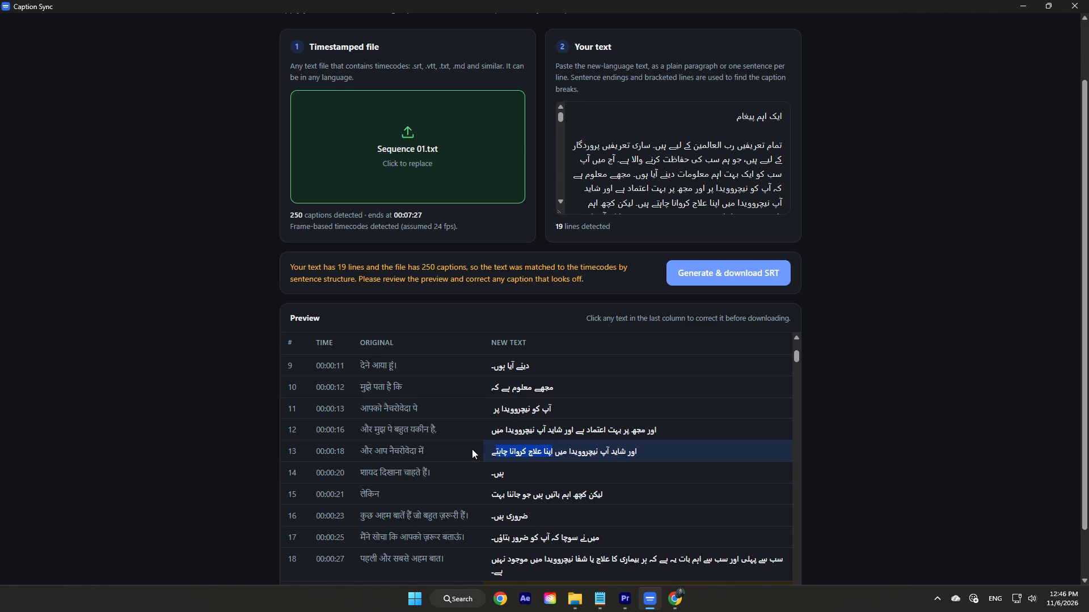
pyautogui.hotkey('ctrl', 'c')
pyautogui.press('BackSpace')
pyautogui.click(518, 474)
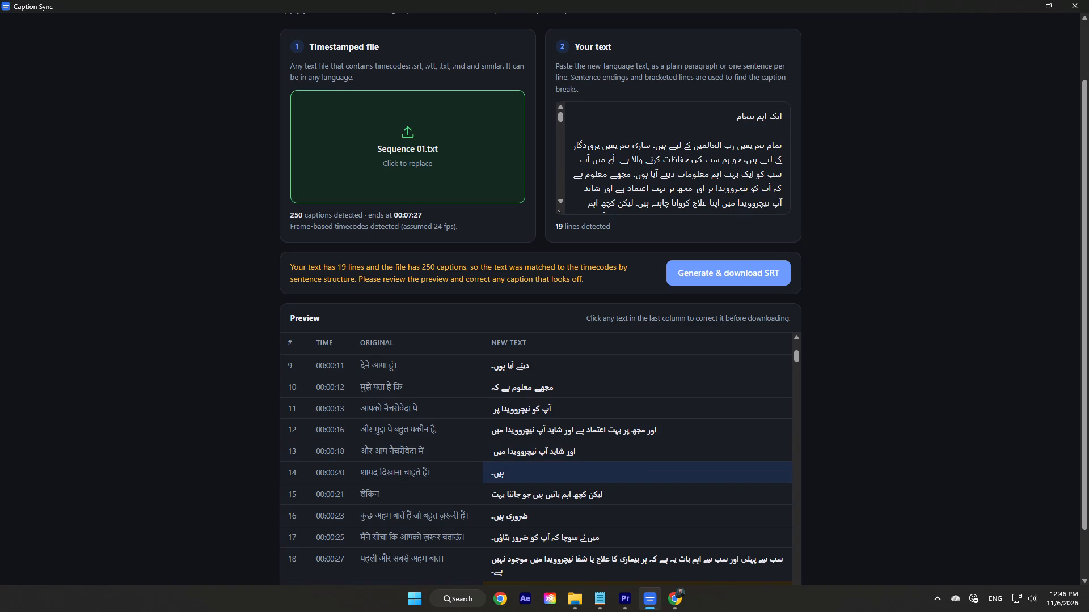
pyautogui.hotkey('ctrl', 'v')
pyautogui.press('space')
# Move "کچھ اہم باتیں ہیں جو جاننا بہت" from caption 15's new text to the start of caption 16, leaving only "لیکن" in caption 15.
pyautogui.scroll(-1, 590, 473)
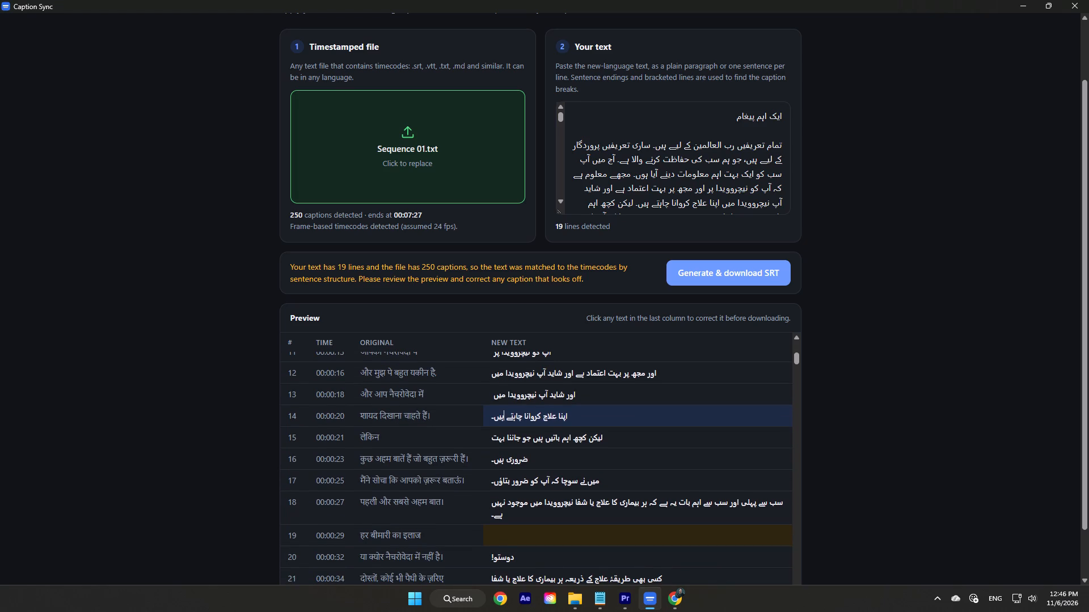
pyautogui.scroll(-1, 605, 448)
pyautogui.scroll(1, 605, 448)
pyautogui.moveTo(586, 438); pyautogui.dragTo(486, 437)
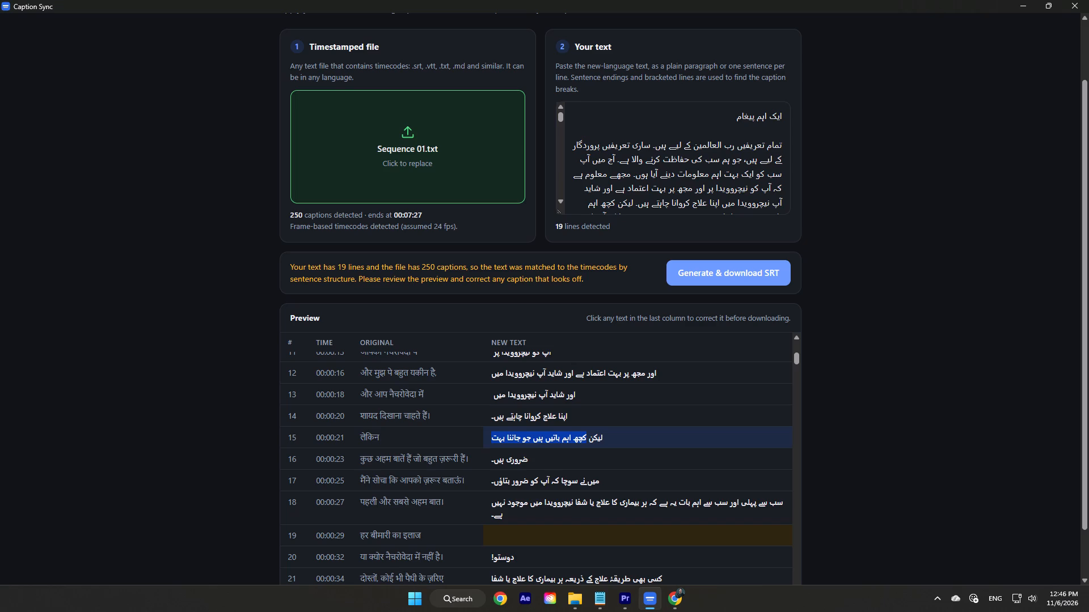
pyautogui.hotkey('ctrl', 'c')
pyautogui.press('BackSpace')
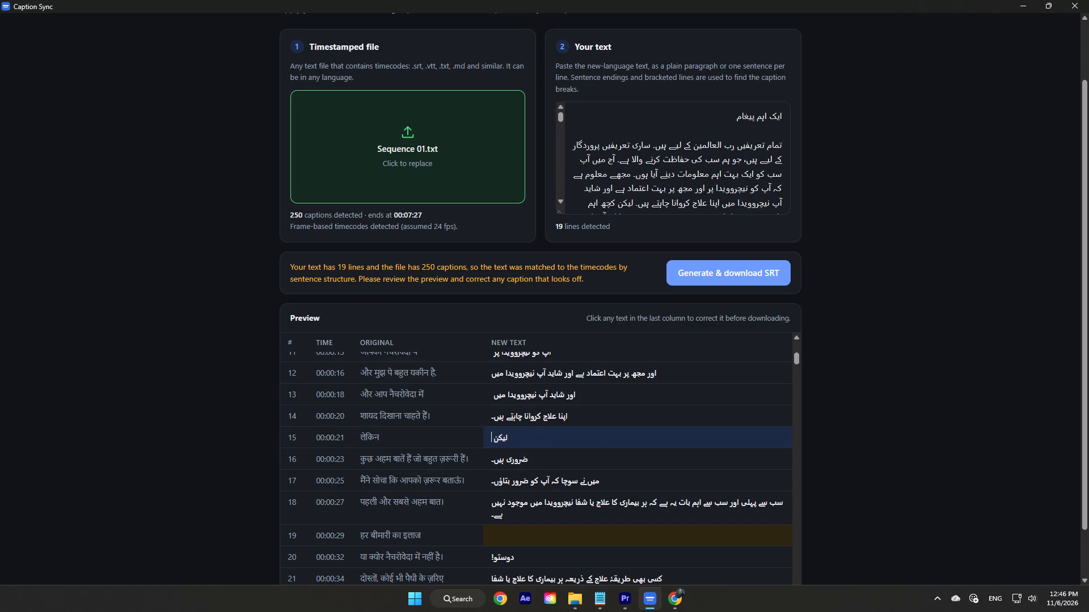
pyautogui.click(555, 462)
pyautogui.press('space')
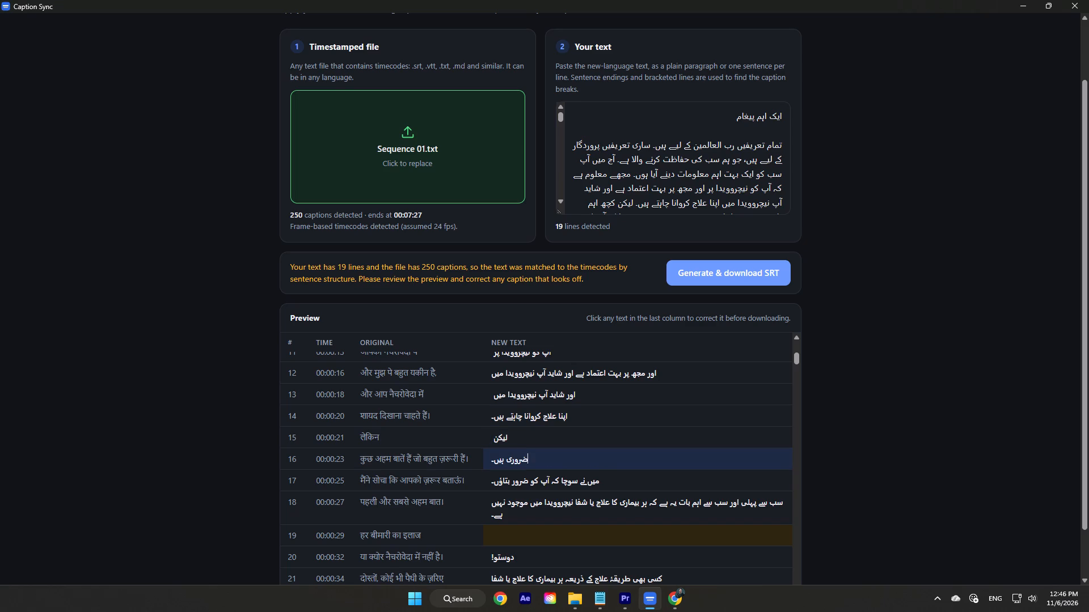
pyautogui.hotkey('ctrl', 'v')
pyautogui.press('space')
# Move "ہر بیماری کا علاج یا شفا نیچروویدا میں موجود نہیں ہے۔" from the end of caption 18's new text into the empty caption 19.
pyautogui.scroll(-1, 655, 436)
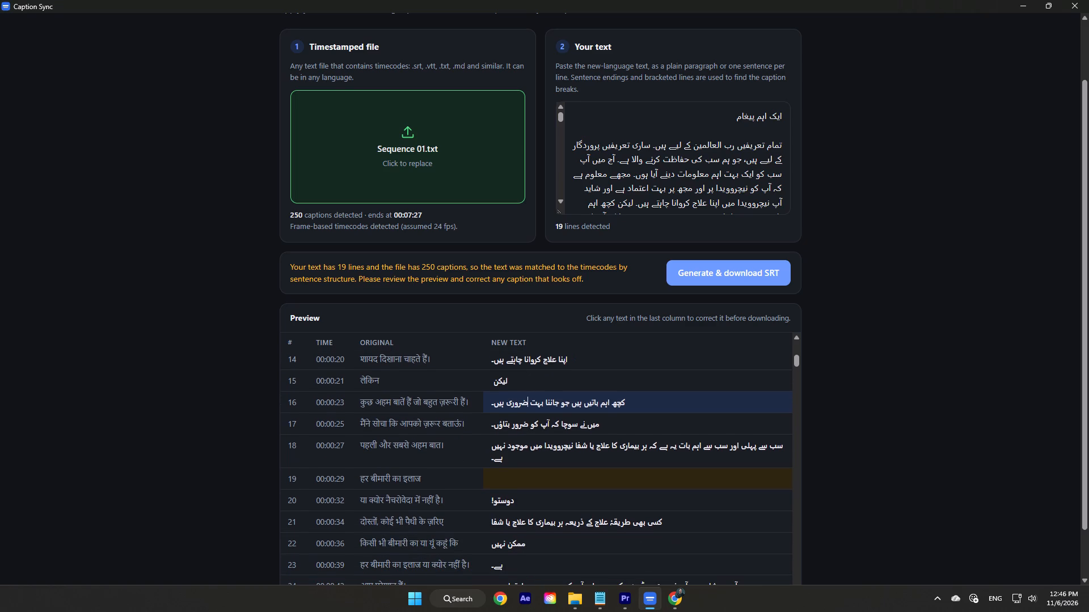
pyautogui.scroll(-1, 621, 450)
pyautogui.scroll(1, 620, 450)
pyautogui.moveTo(647, 447); pyautogui.dragTo(636, 447)
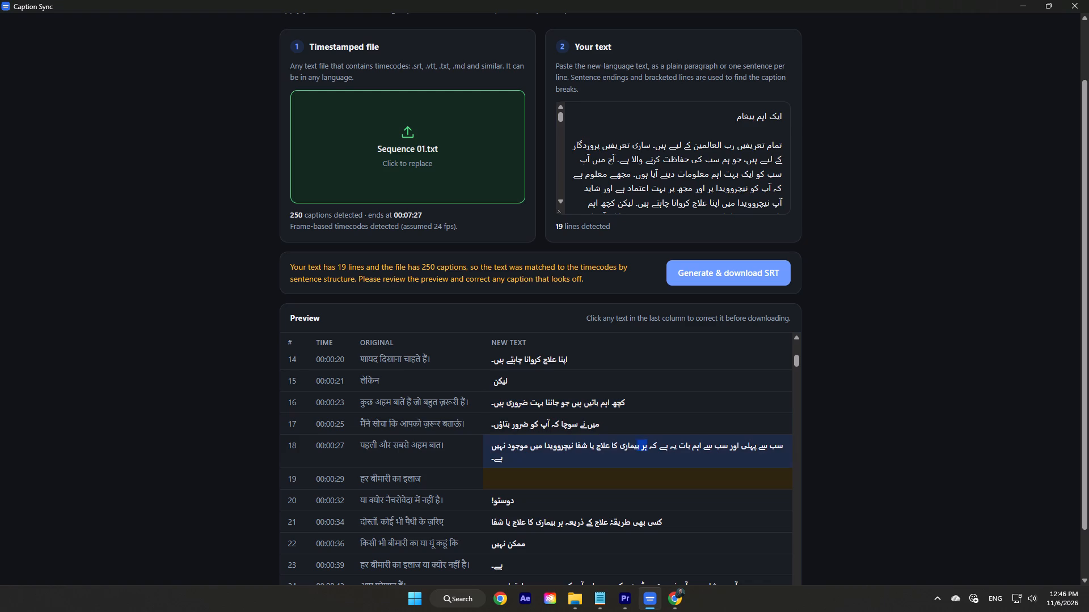
pyautogui.moveTo(636, 447); pyautogui.dragTo(475, 456)
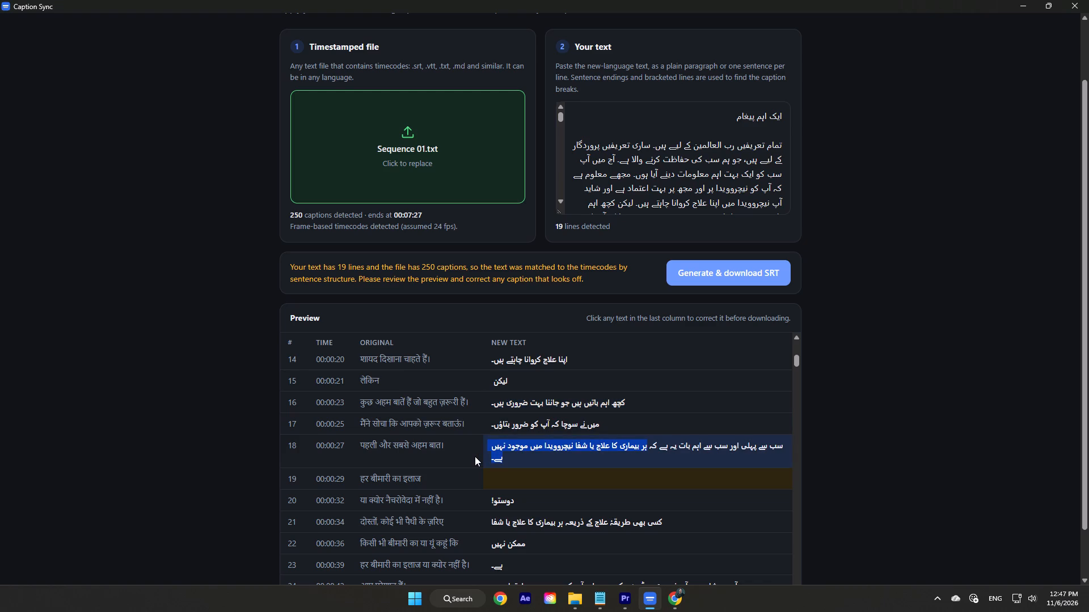
pyautogui.hotkey('ctrl', 'c')
pyautogui.press('BackSpace')
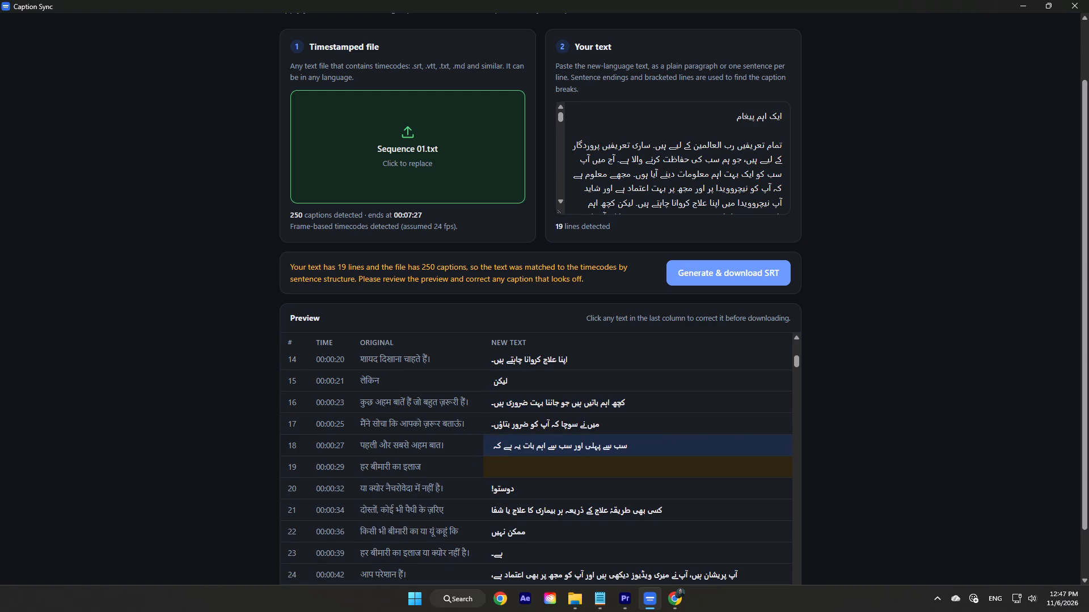
pyautogui.click(500, 469)
pyautogui.hotkey('ctrl', 'v')
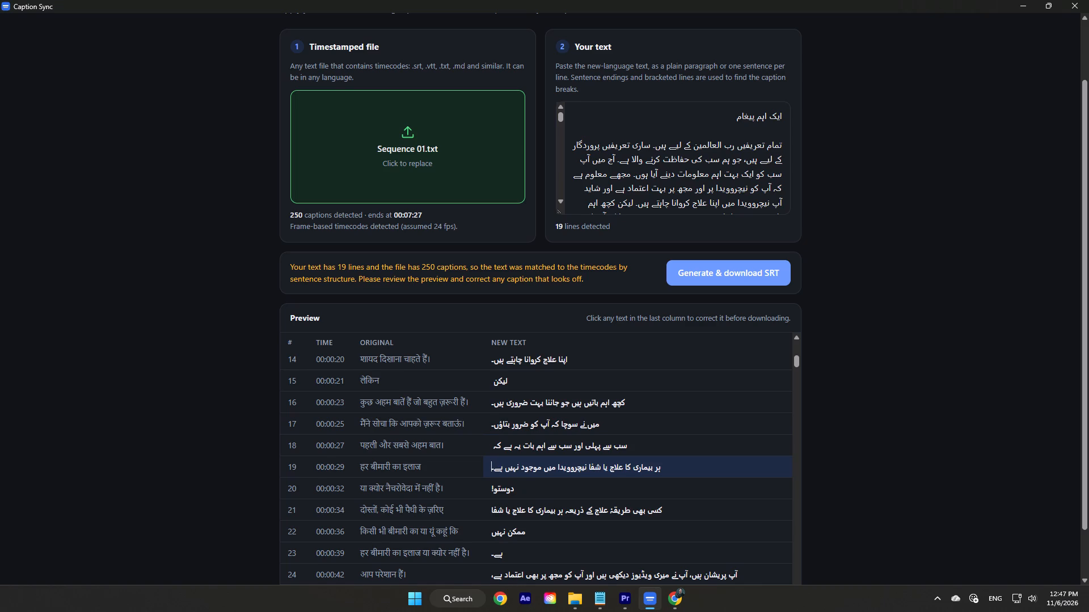
pyautogui.scroll(-1, 597, 496)
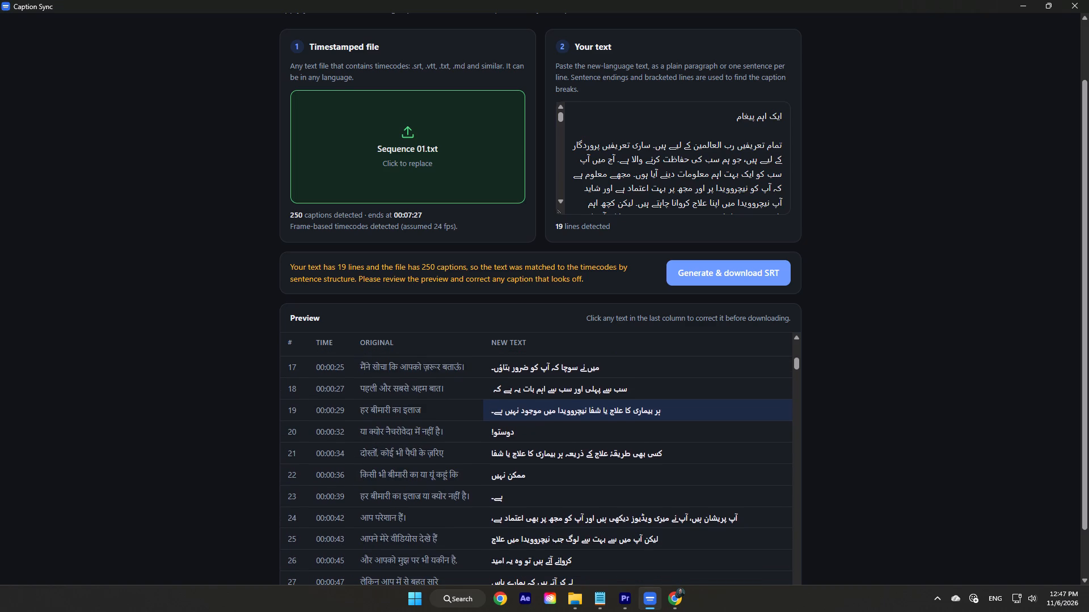
# Move "یا شفا نیچروویدا میں موجود نہیں ہے۔" from the end of caption 19's new text to the start of caption 20, followed by a space.
pyautogui.moveTo(607, 410); pyautogui.dragTo(479, 412)
pyautogui.hotkey('ctrl', 'c')
pyautogui.press('BackSpace')
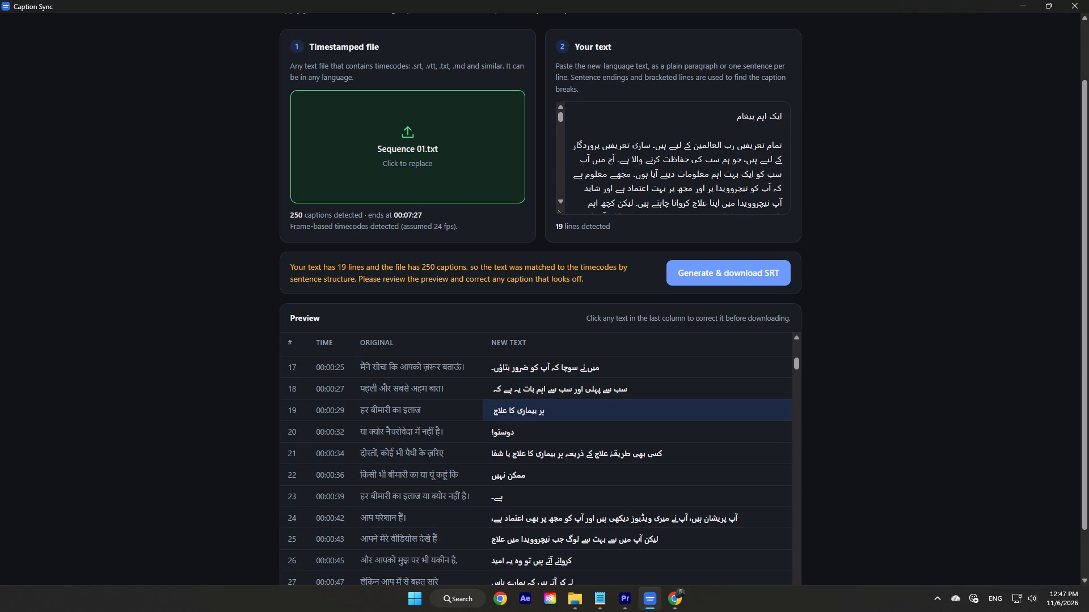
pyautogui.click(531, 437)
pyautogui.hotkey('ctrl', 'v')
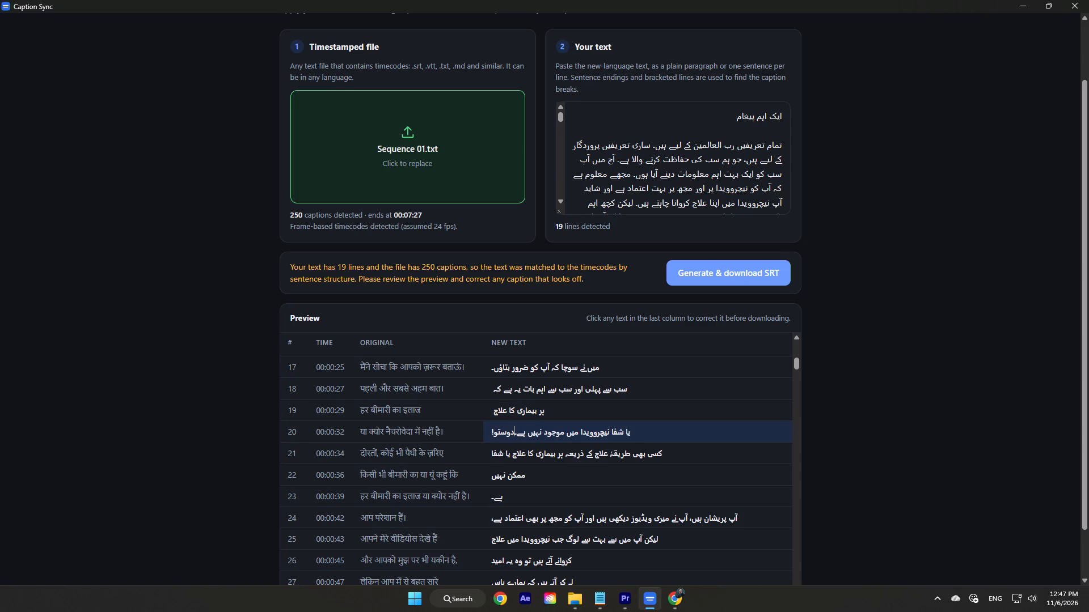
pyautogui.press('space')
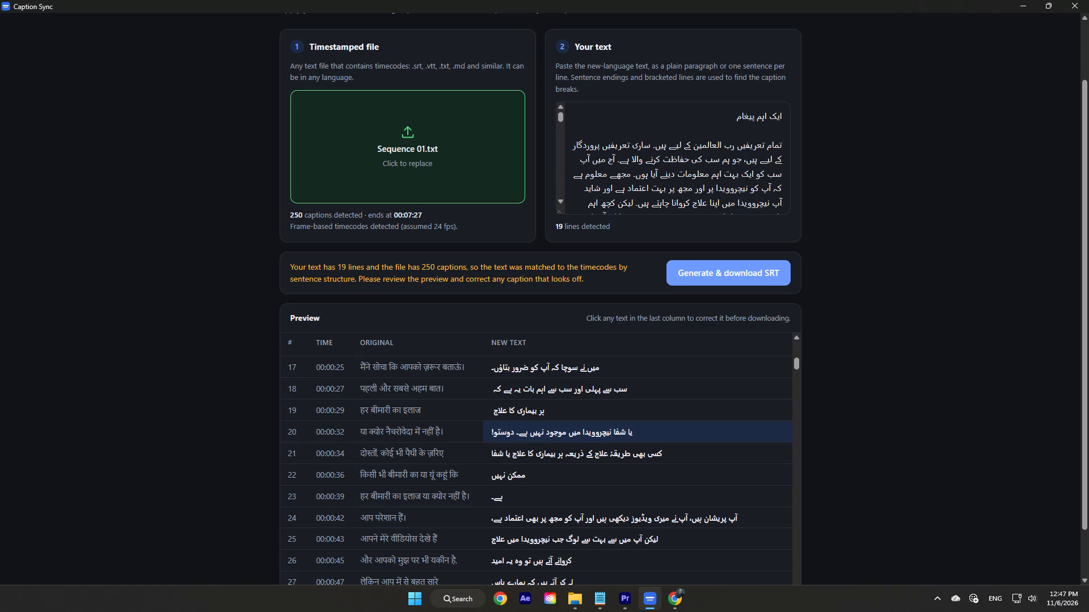
# Move "دوستو!" from the end of caption 20's new text to the start of caption 21, followed by a space.
pyautogui.scroll(-1, 556, 447)
pyautogui.scroll(1, 556, 447)
pyautogui.moveTo(512, 432); pyautogui.dragTo(501, 432)
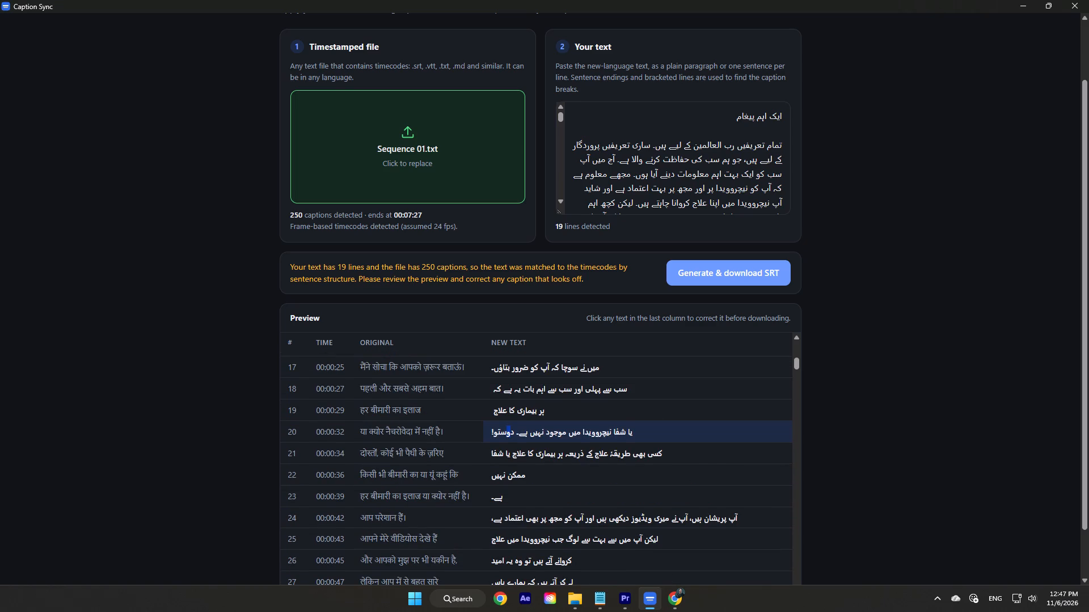
pyautogui.moveTo(514, 432); pyautogui.dragTo(474, 432)
pyautogui.hotkey('ctrl', 'c')
pyautogui.press('BackSpace')
pyautogui.click(675, 456)
pyautogui.hotkey('ctrl', 'v')
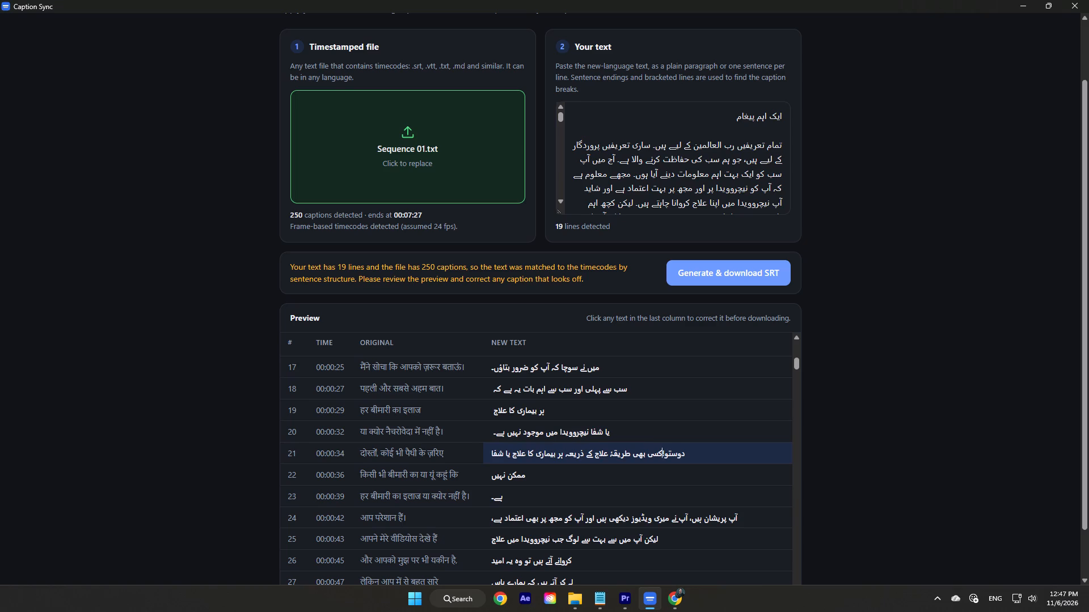
pyautogui.press('space')
# Move "بیماری کا علاج یا شفا" from the end of caption 21's new text to the start of caption 22.
pyautogui.scroll(-1, 652, 468)
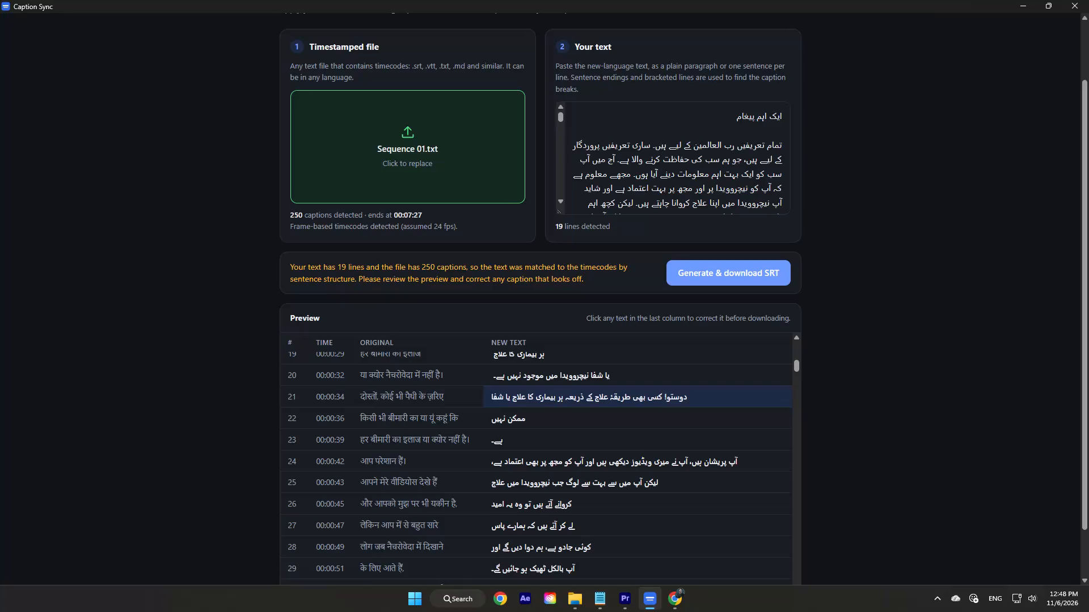
pyautogui.moveTo(555, 397); pyautogui.dragTo(478, 392)
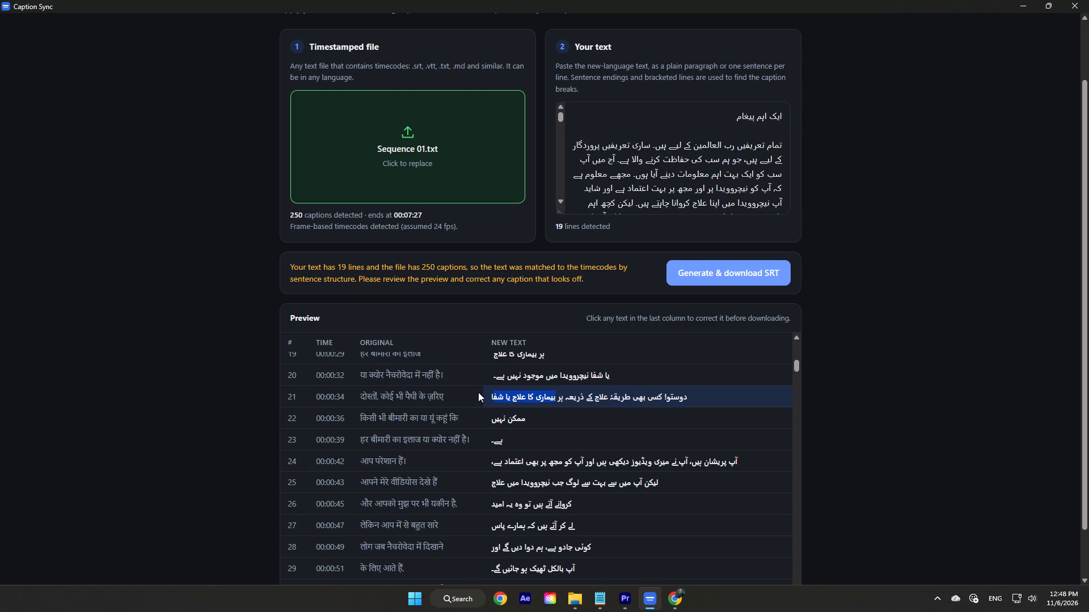
pyautogui.hotkey('ctrl', 'c')
pyautogui.press('BackSpace')
pyautogui.click(535, 422)
pyautogui.press('space')
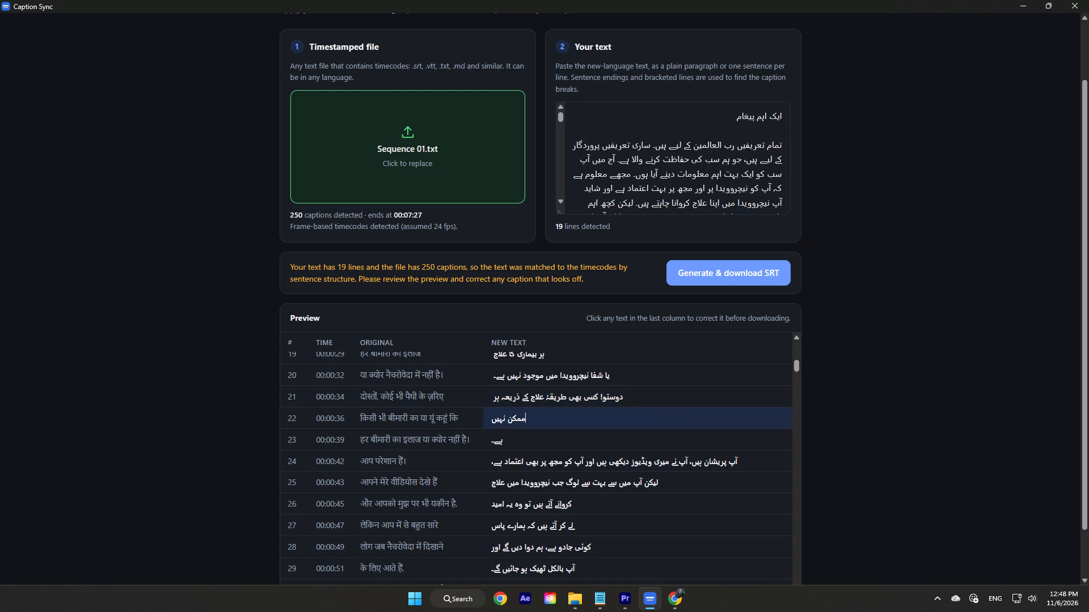
pyautogui.hotkey('ctrl', 'v')
pyautogui.press('space')
# Move "ہے۔" from caption 23's new text to the end of caption 22, separated by a space.
pyautogui.moveTo(513, 441); pyautogui.dragTo(467, 441)
pyautogui.hotkey('ctrl', 'c')
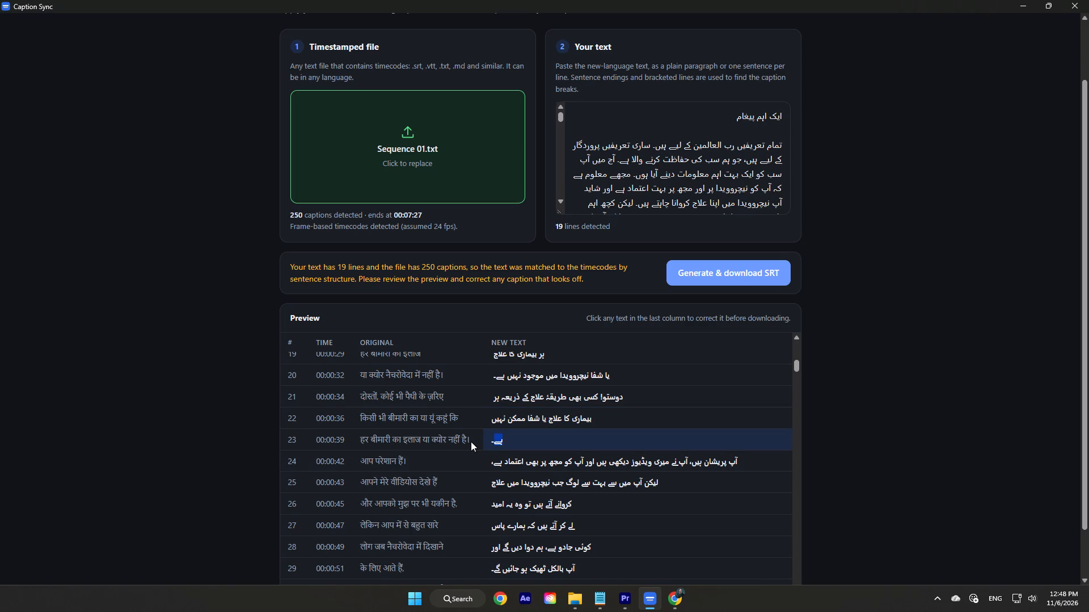
pyautogui.press('BackSpace')
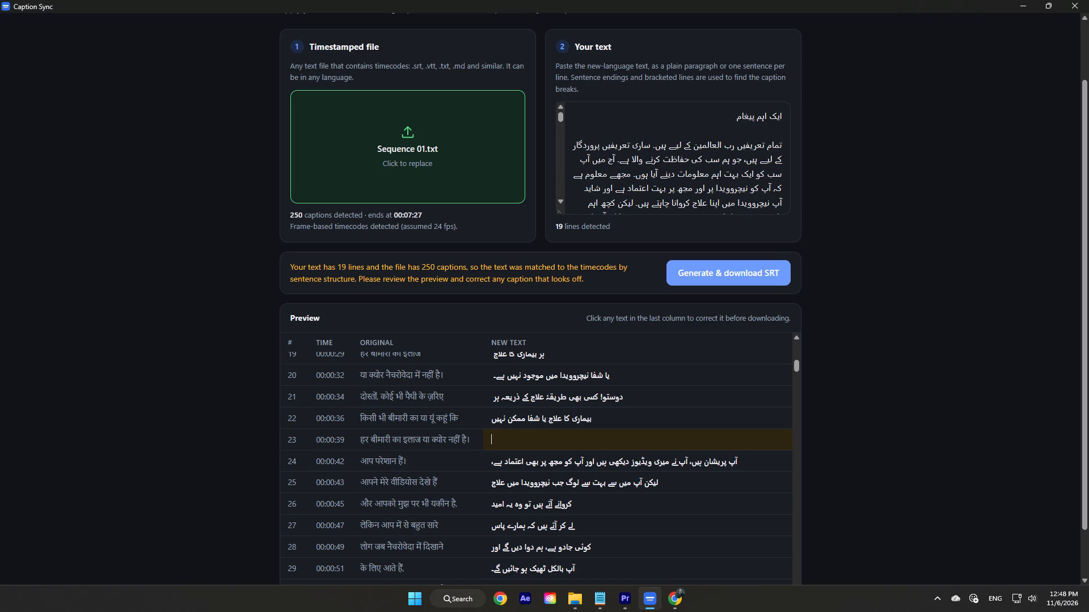
pyautogui.click(491, 418)
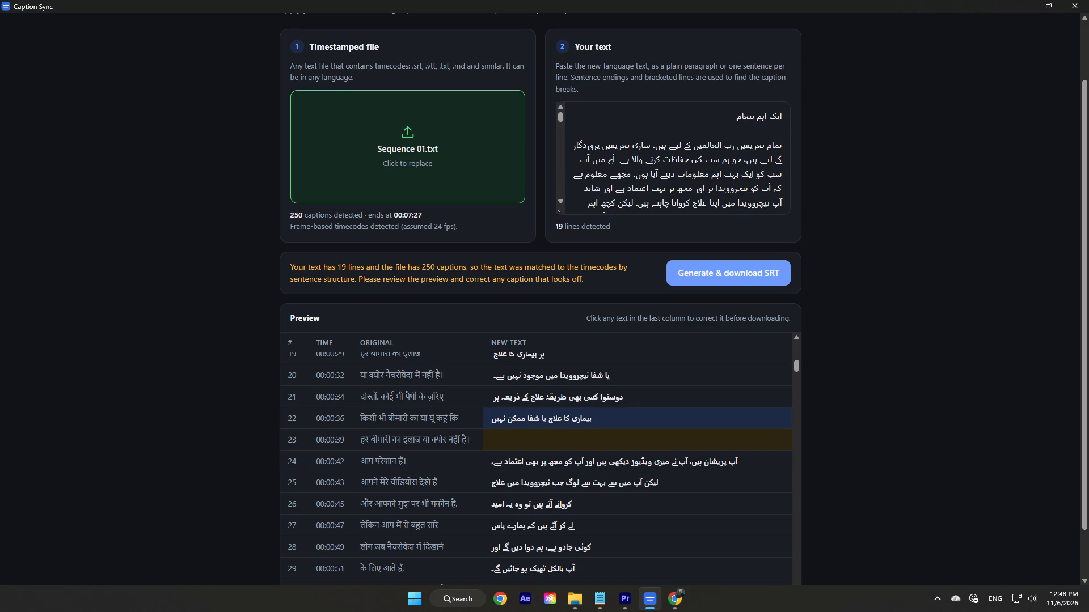
pyautogui.hotkey('ctrl', 'v')
pyautogui.click(505, 420)
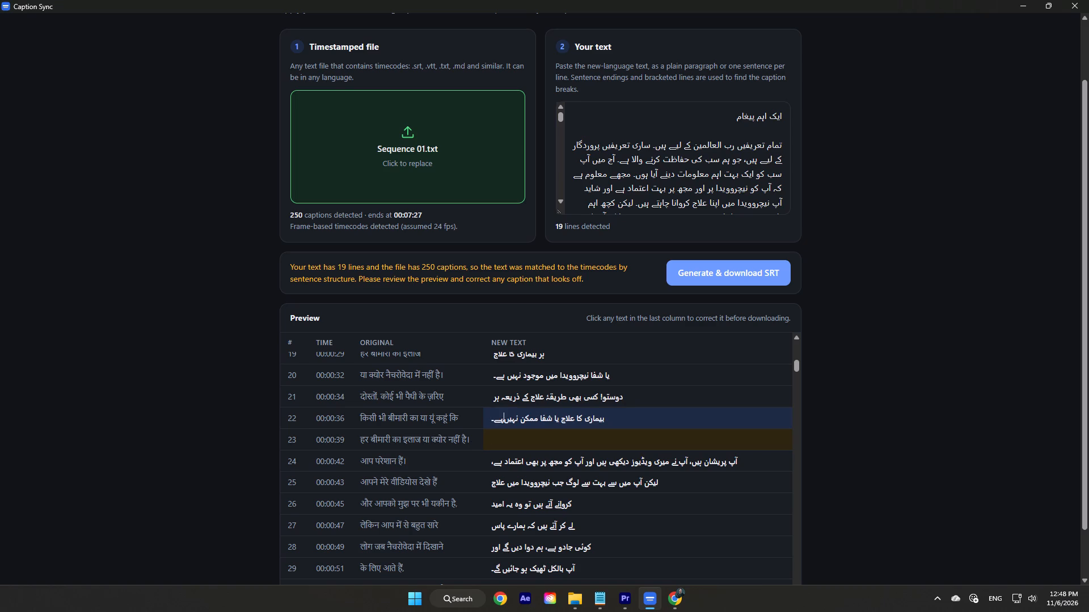
pyautogui.press('space')
# Move "یا شفا ممکن نہیں ہے۔" from the end of caption 22's new text into the empty caption 23.
pyautogui.click(561, 419)
pyautogui.moveTo(560, 418); pyautogui.dragTo(472, 419)
pyautogui.hotkey('ctrl', 'c')
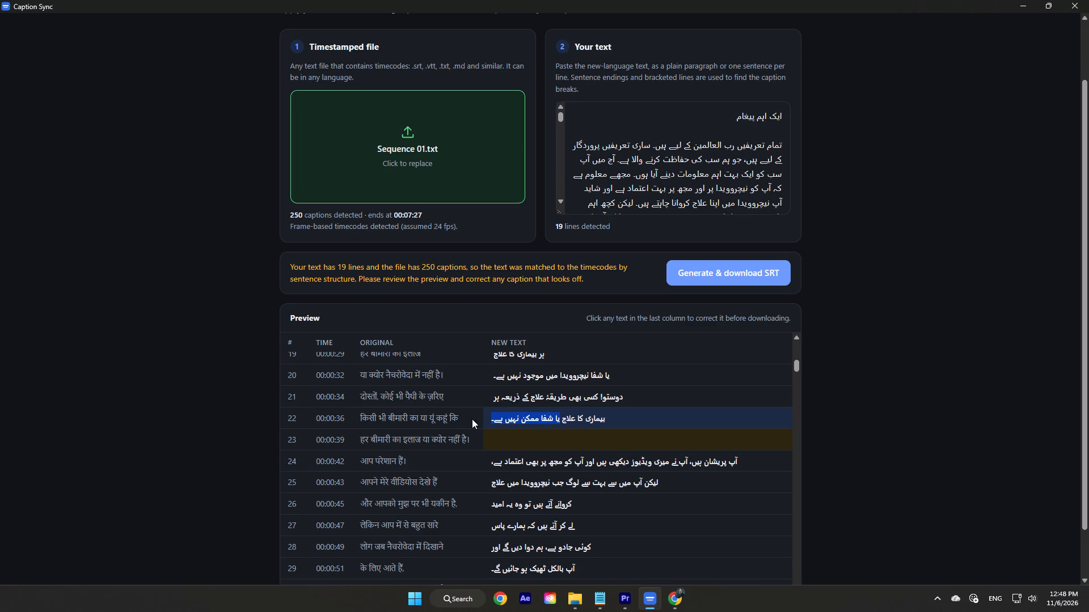
pyautogui.press('BackSpace')
pyautogui.click(514, 440)
pyautogui.hotkey('ctrl', 'v')
# Move everything after "آپ پریشان ہیں" from caption 24's new text to the start of caption 25.
pyautogui.scroll(-1, 585, 397)
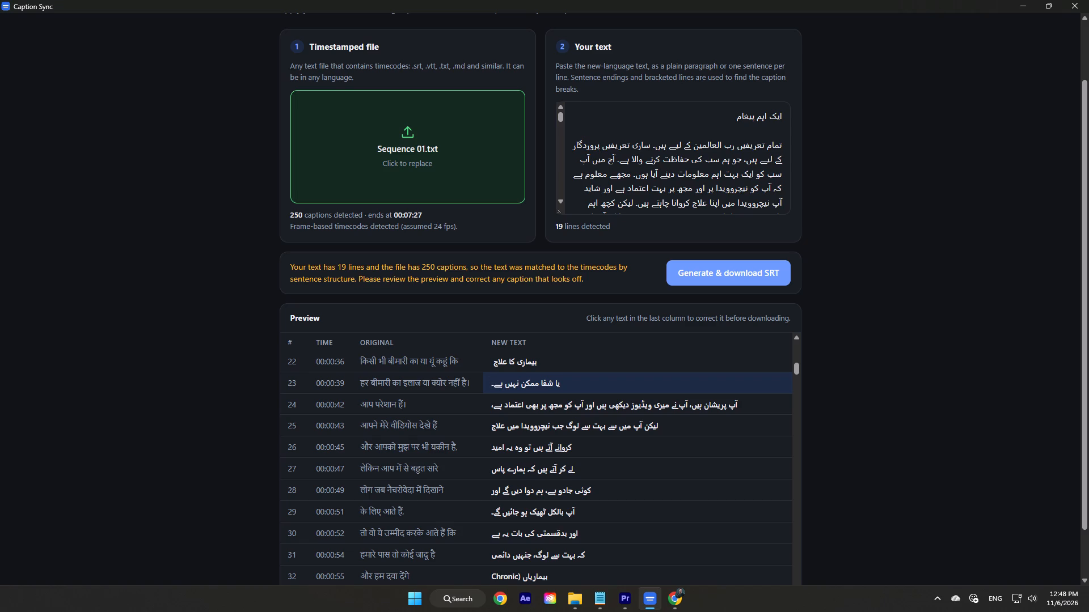
pyautogui.moveTo(691, 406); pyautogui.dragTo(457, 406)
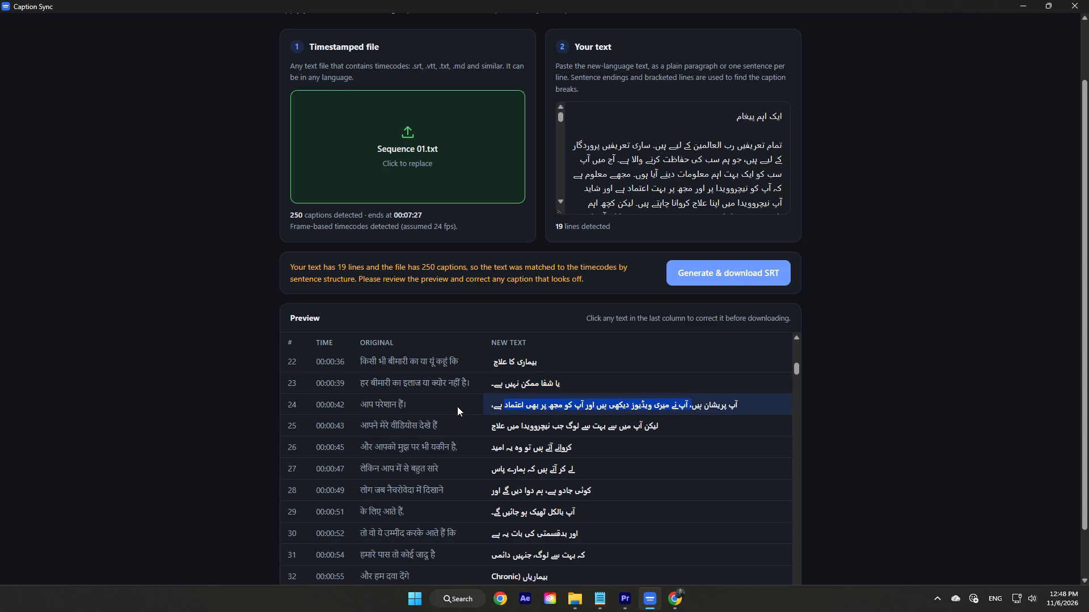
pyautogui.hotkey('ctrl', 'c')
pyautogui.press('BackSpace')
pyautogui.click(670, 426)
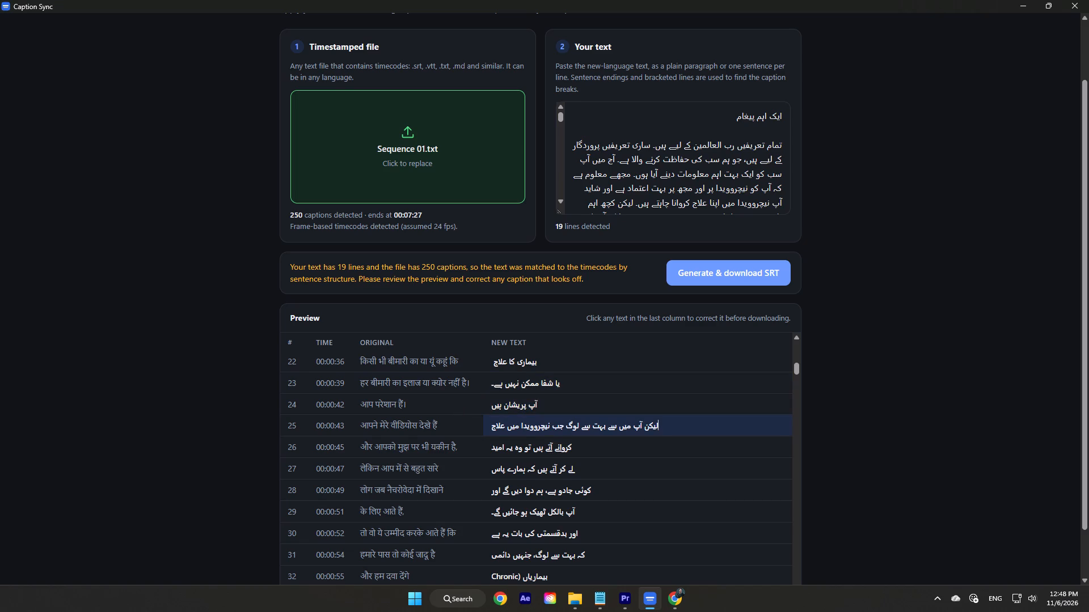
pyautogui.hotkey('ctrl', 'v')
pyautogui.press('space')
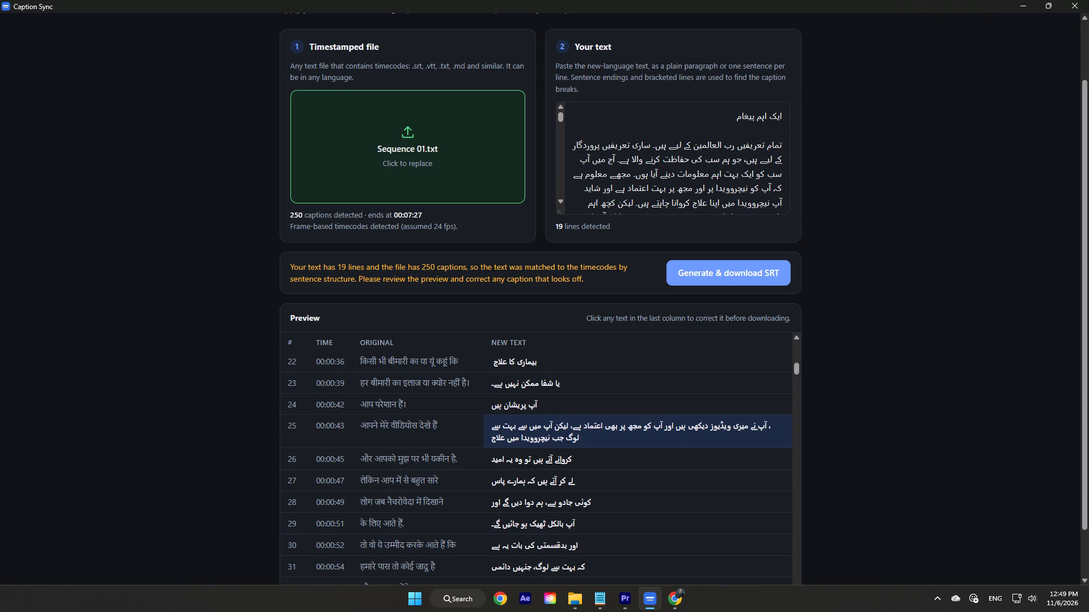
# Move the text from "اور آپ کو مجھ پر بھی اعتماد ہے" onward out of caption 25 to the start of caption 26.
pyautogui.moveTo(673, 428); pyautogui.dragTo(460, 443)
pyautogui.hotkey('ctrl', 'c')
pyautogui.press('BackSpace')
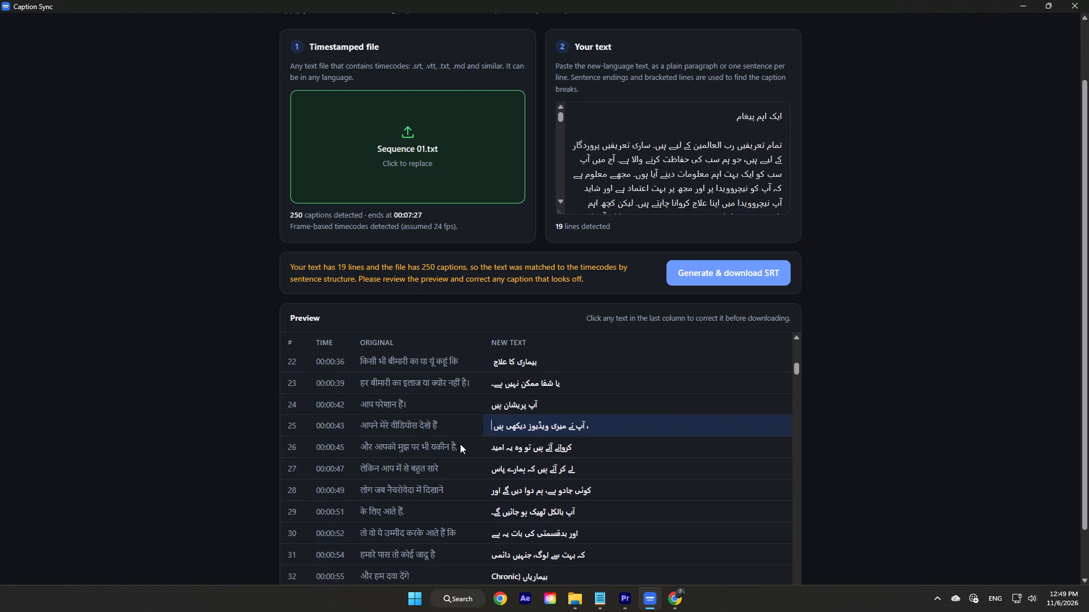
pyautogui.click(585, 451)
pyautogui.hotkey('ctrl', 'v')
pyautogui.press('space')
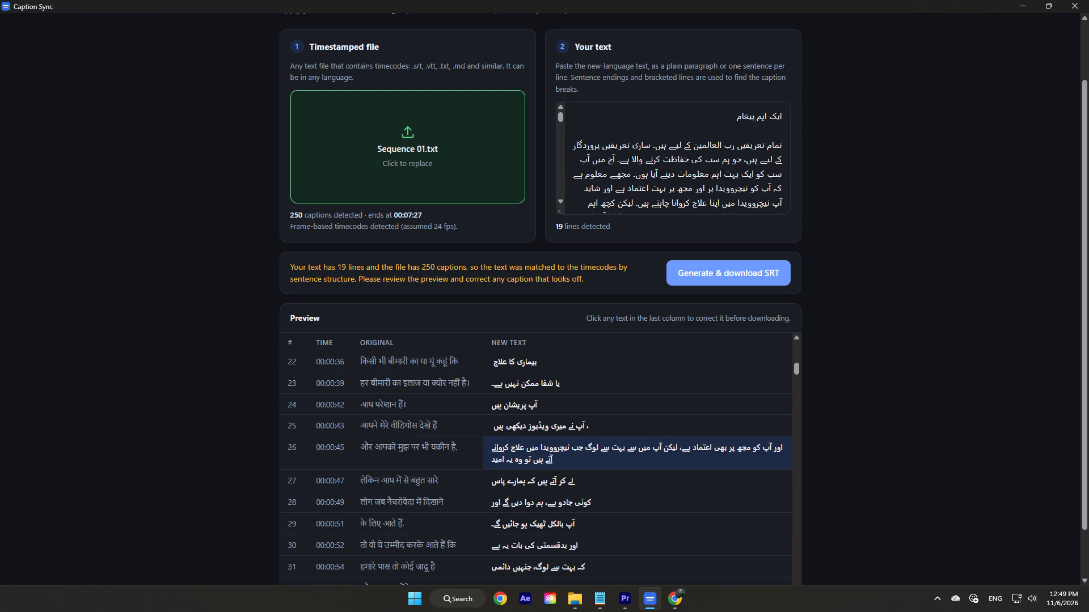
# Move the text from "لیکن آپ میں سے" through "امید" from the end of caption 26 to the start of caption 27.
pyautogui.moveTo(678, 448); pyautogui.dragTo(471, 477)
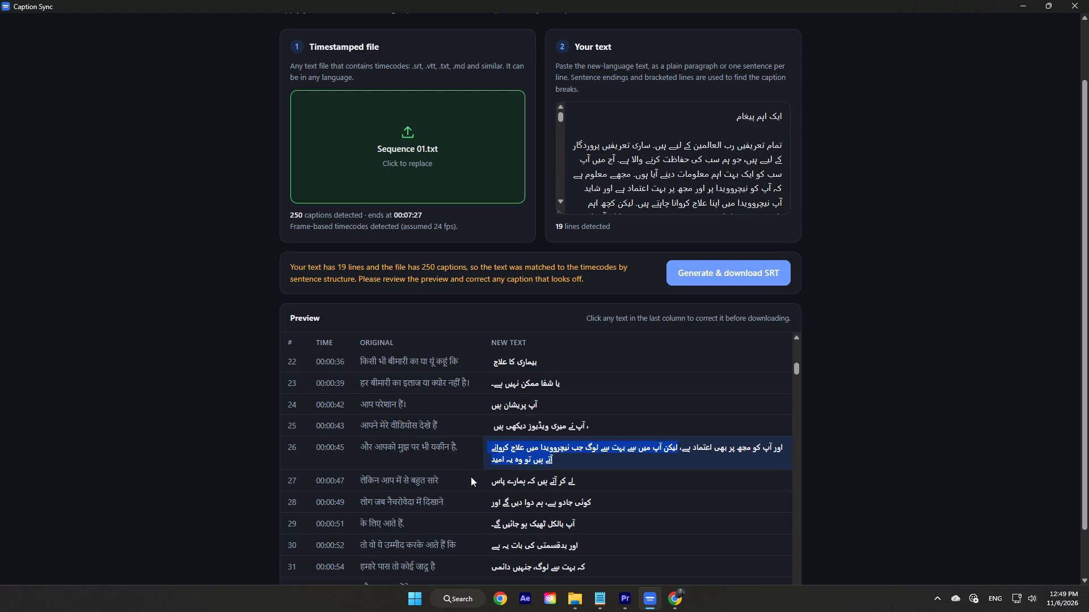
pyautogui.moveTo(471, 477); pyautogui.dragTo(461, 477)
pyautogui.hotkey('ctrl', 'c')
pyautogui.press('BackSpace')
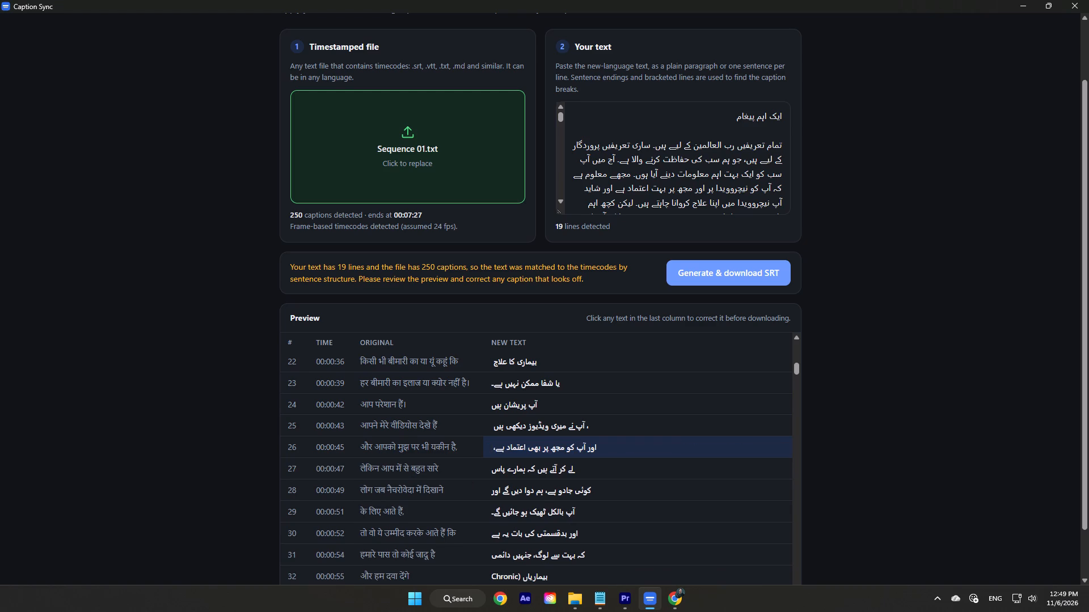
pyautogui.click(593, 472)
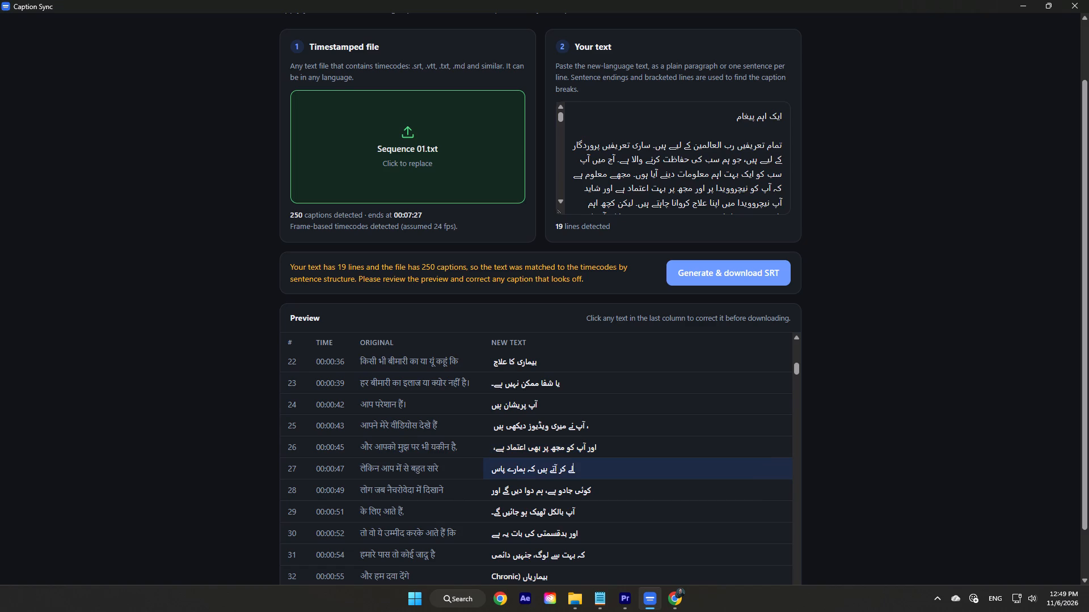
pyautogui.hotkey('ctrl', 'v')
pyautogui.press('space')
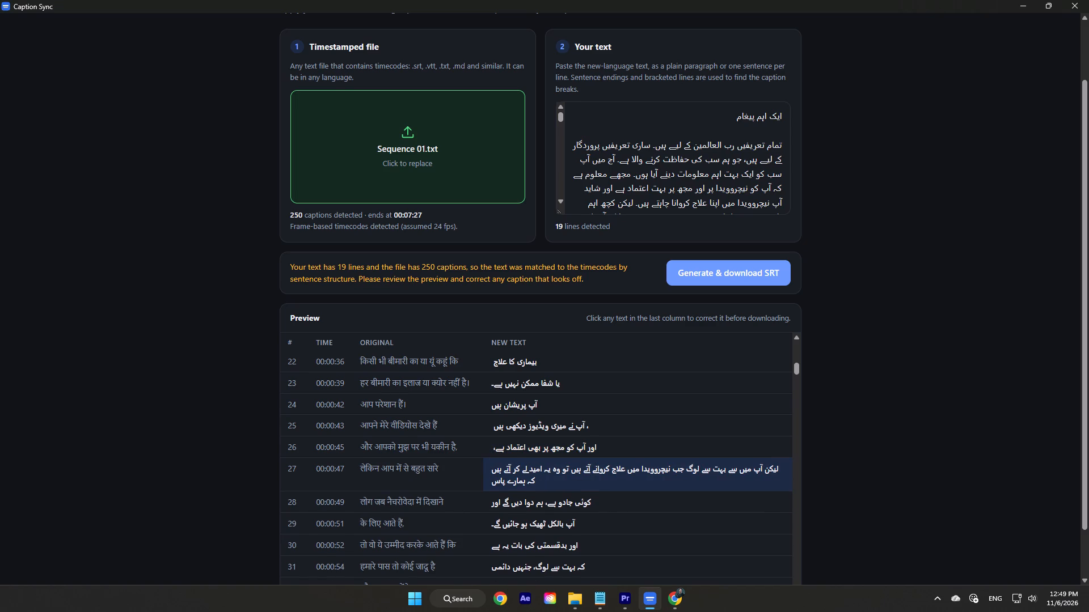
# Move the text from "لوگ جب نیچروویدا میں" through "کہ ہمارے پاس" from the end of caption 27 to the start of caption 28.
pyautogui.scroll(-1, 565, 487)
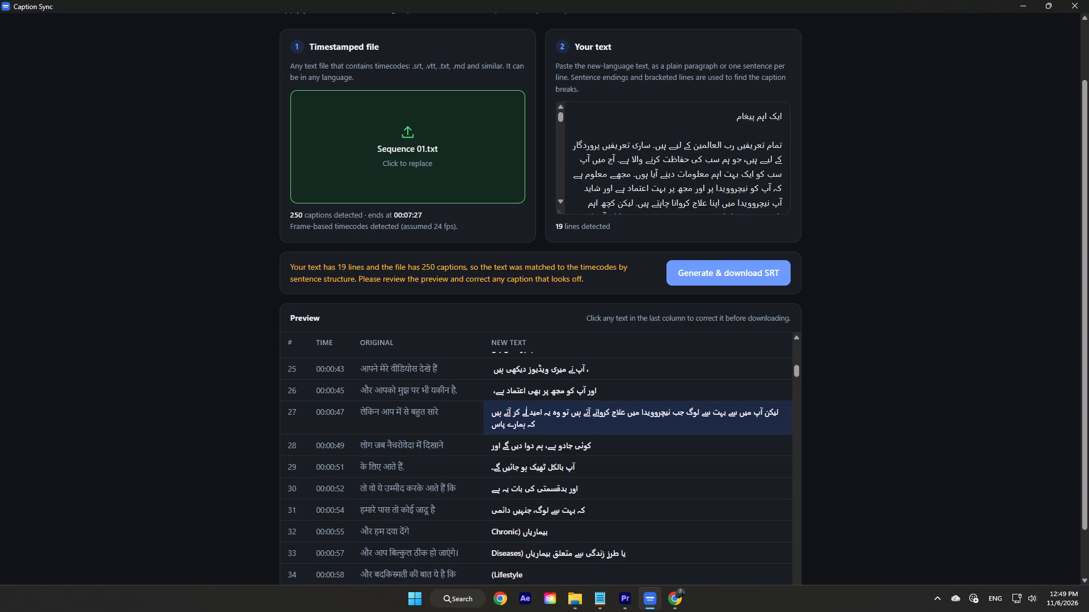
pyautogui.moveTo(698, 415); pyautogui.dragTo(467, 424)
pyautogui.hotkey('ctrl', 'c')
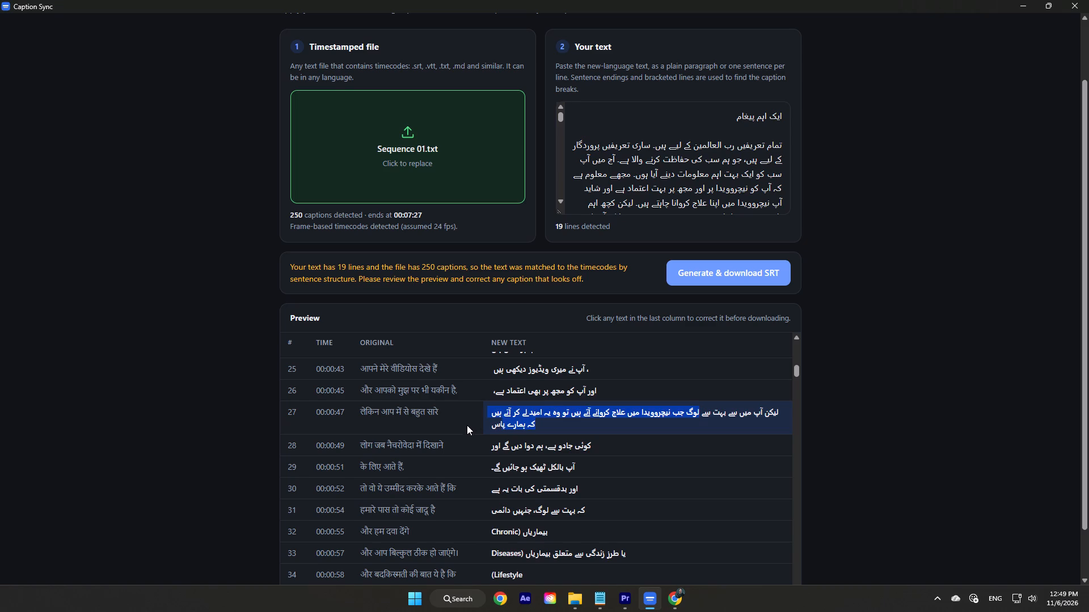
pyautogui.press('BackSpace')
pyautogui.click(615, 436)
pyautogui.hotkey('ctrl', 'v')
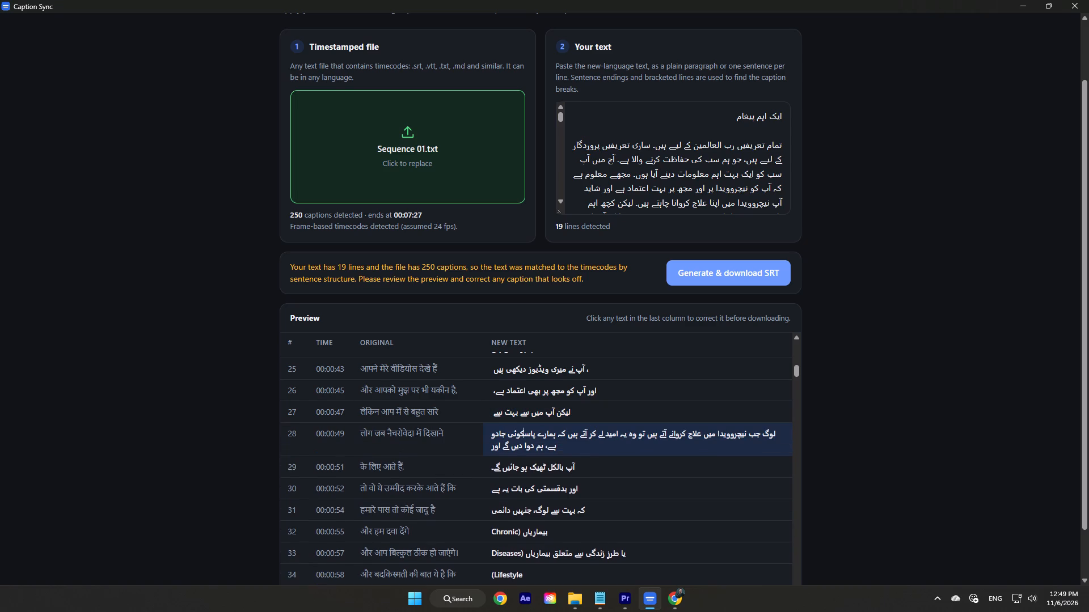
pyautogui.press('space')
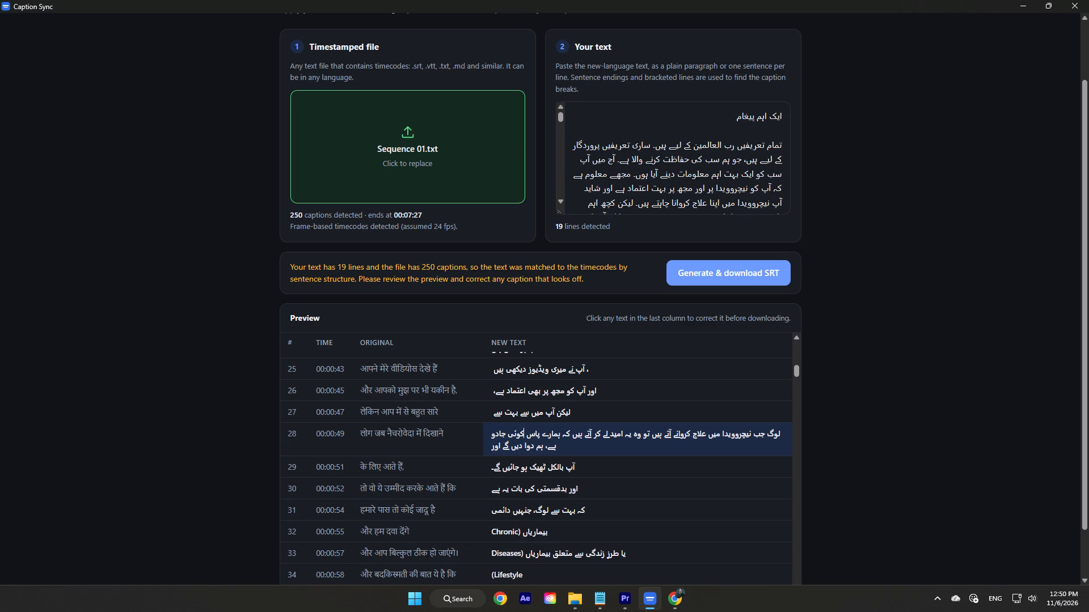
# Move the text from "علاج کروانے آتے ہیں" onward out of caption 28 to the start of caption 29.
pyautogui.moveTo(704, 435); pyautogui.dragTo(467, 445)
pyautogui.hotkey('ctrl', 'c')
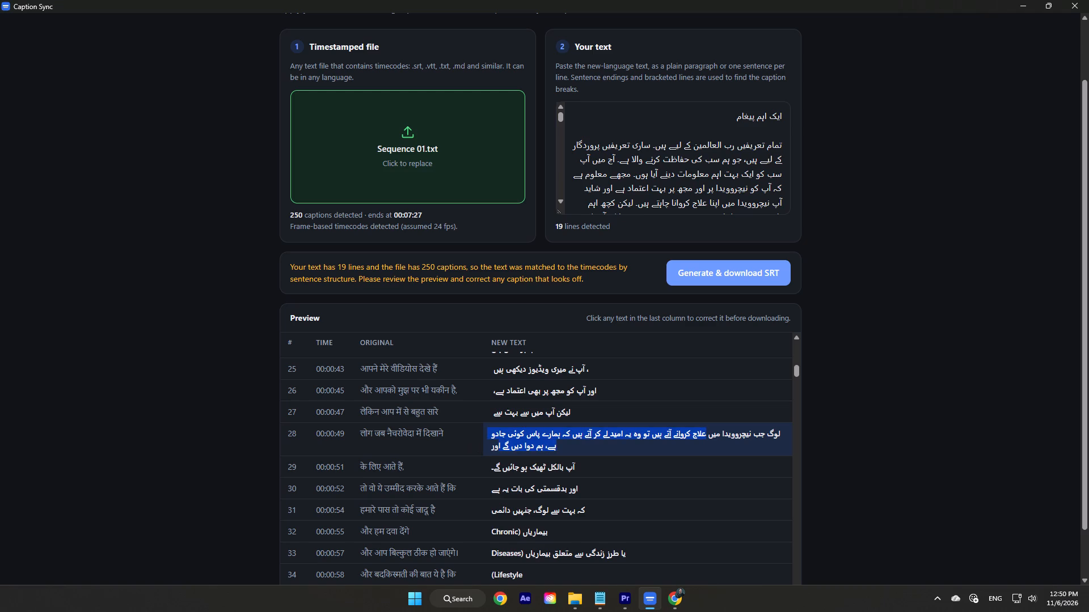
pyautogui.press('BackSpace')
pyautogui.click(586, 460)
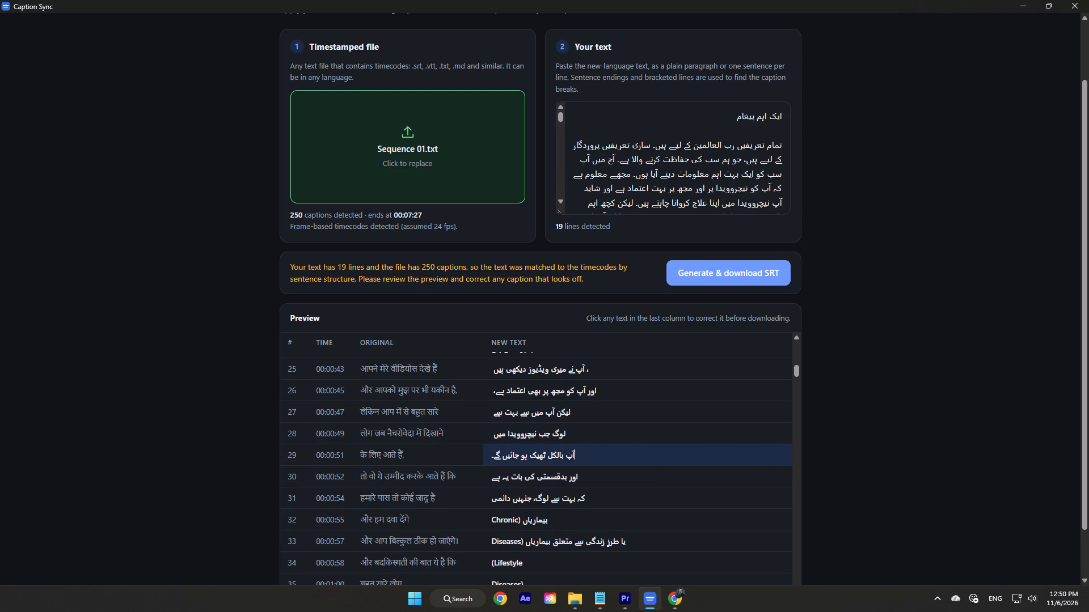
pyautogui.hotkey('ctrl', 'v')
pyautogui.press('space')
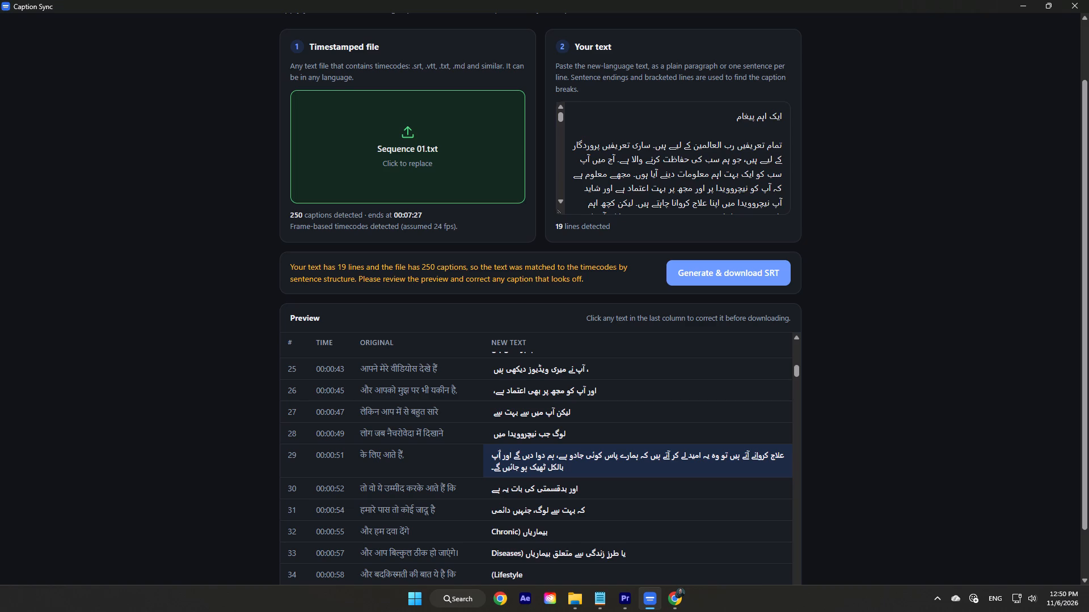
# Move the text from "تو وہ یہ امید لے کر آتے ہیں" onward out of caption 29 to the start of caption 30.
pyautogui.moveTo(727, 456); pyautogui.dragTo(469, 482)
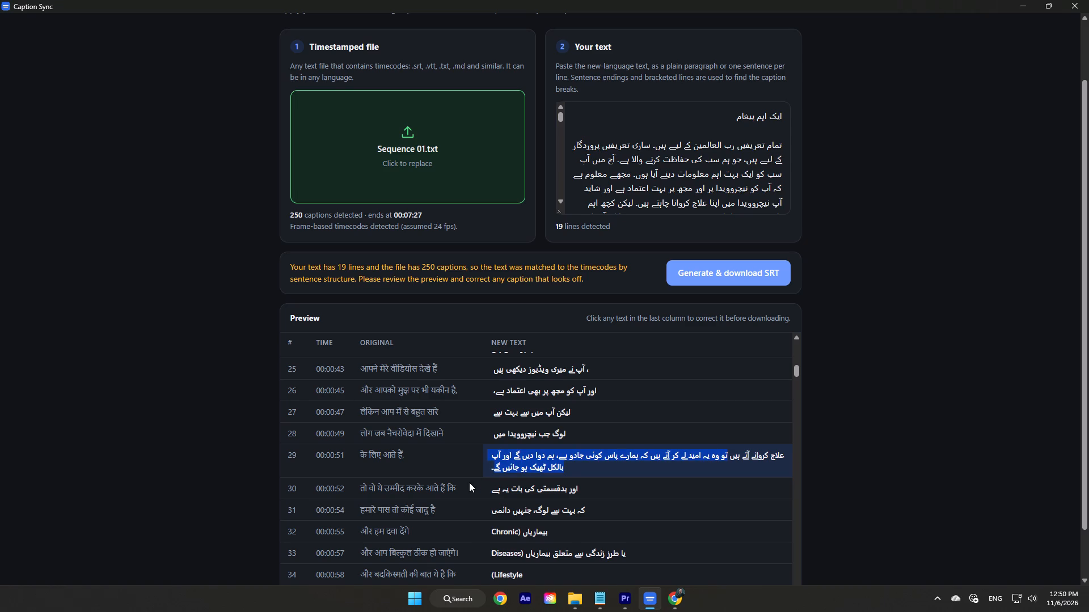
pyautogui.hotkey('ctrl', 'c')
pyautogui.press('BackSpace')
pyautogui.click(603, 481)
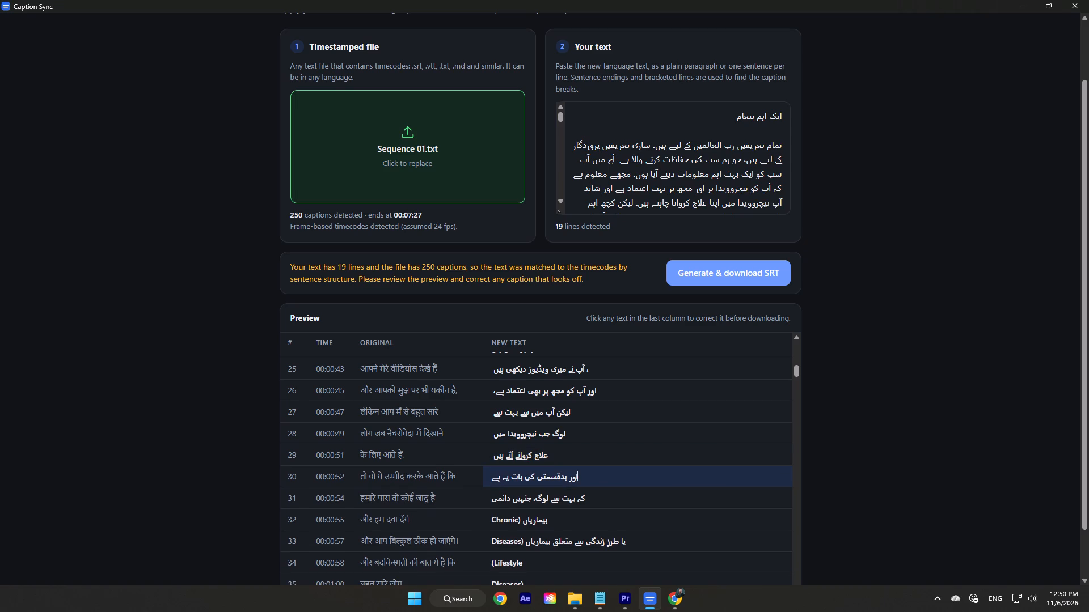
pyautogui.hotkey('ctrl', 'v')
pyautogui.press('space')
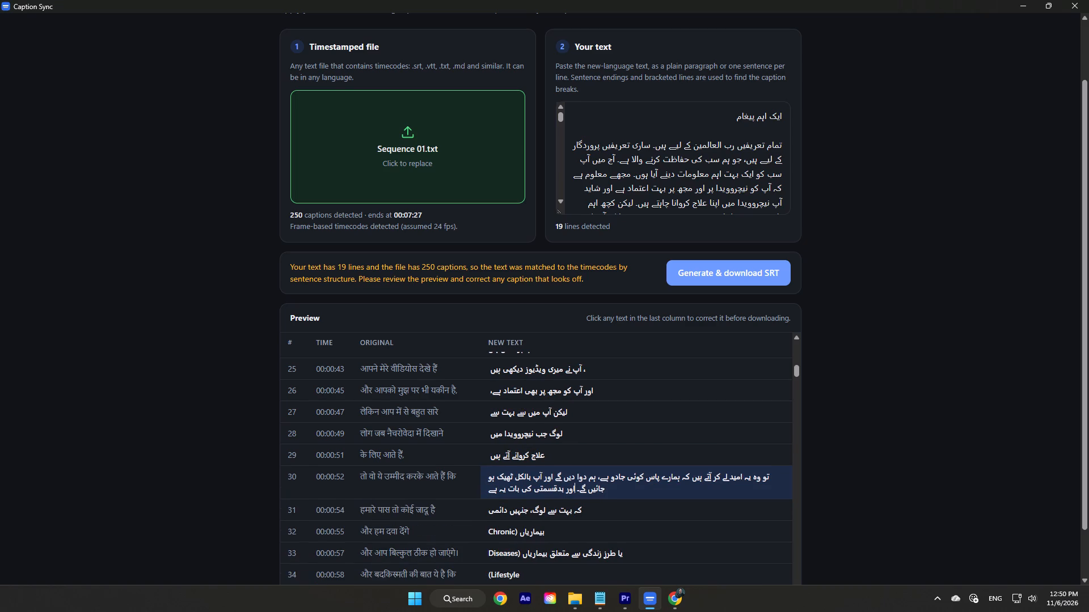
# Move the text from "ہمارے پاس کوئی جادو ہے" onward out of caption 30 to the start of caption 31.
pyautogui.scroll(-1, 609, 494)
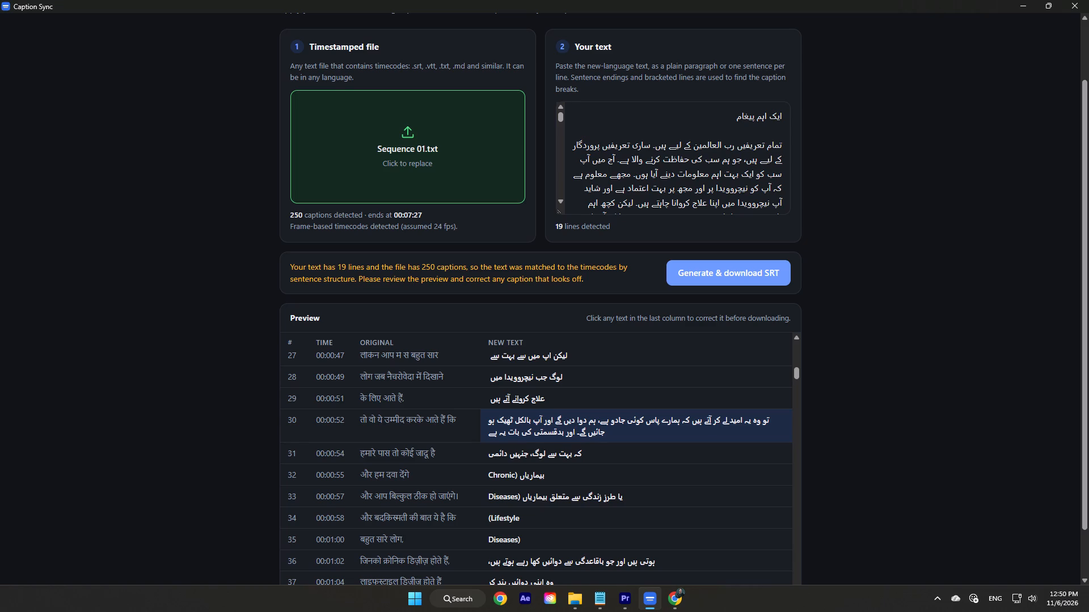
pyautogui.click(681, 420)
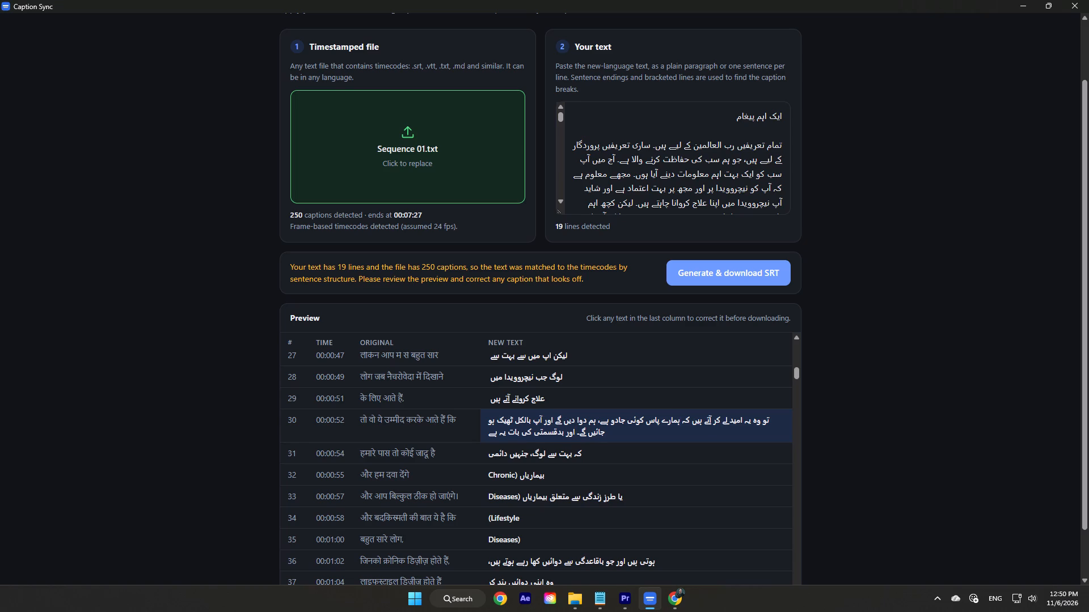
pyautogui.click(679, 420)
pyautogui.moveTo(679, 420); pyautogui.dragTo(530, 445)
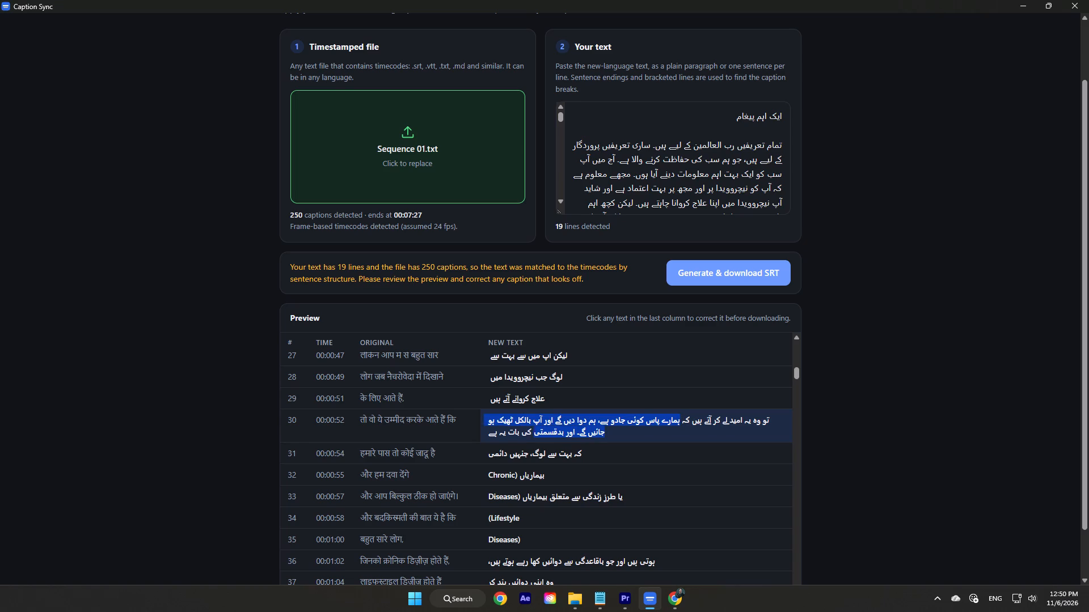
pyautogui.moveTo(530, 445); pyautogui.dragTo(462, 453)
pyautogui.hotkey('ctrl', 'c')
pyautogui.press('BackSpace')
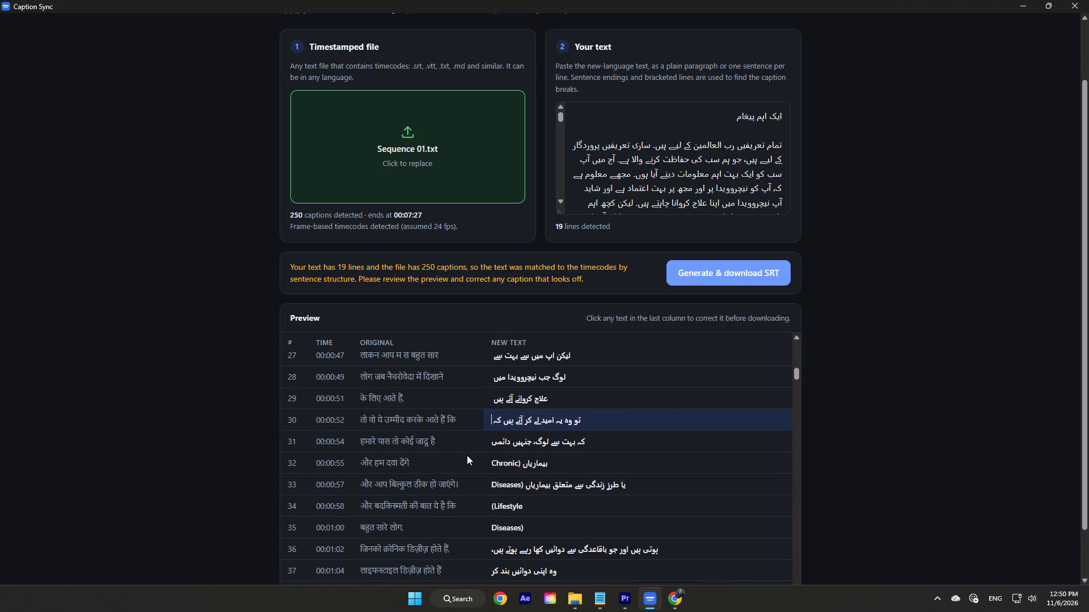
pyautogui.click(610, 445)
pyautogui.hotkey('ctrl', 'v')
pyautogui.press('space')
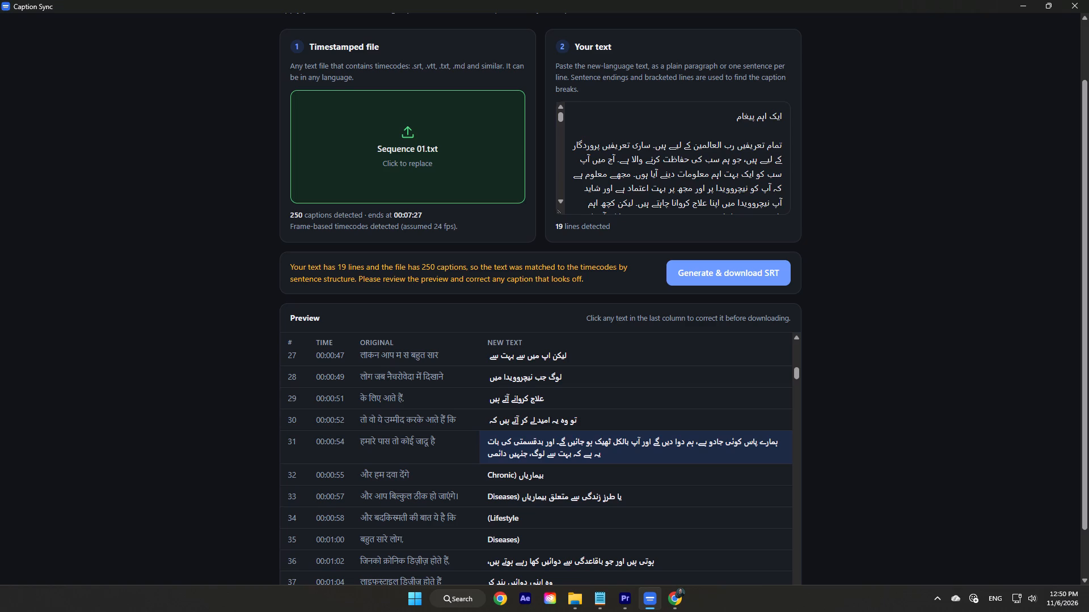
# Move everything after "ہمارے پاس کوئی جادو ہے" from caption 31 to the start of caption 32.
pyautogui.moveTo(697, 441); pyautogui.dragTo(673, 444)
pyautogui.moveTo(673, 444); pyautogui.dragTo(468, 476)
pyautogui.hotkey('ctrl', 'c')
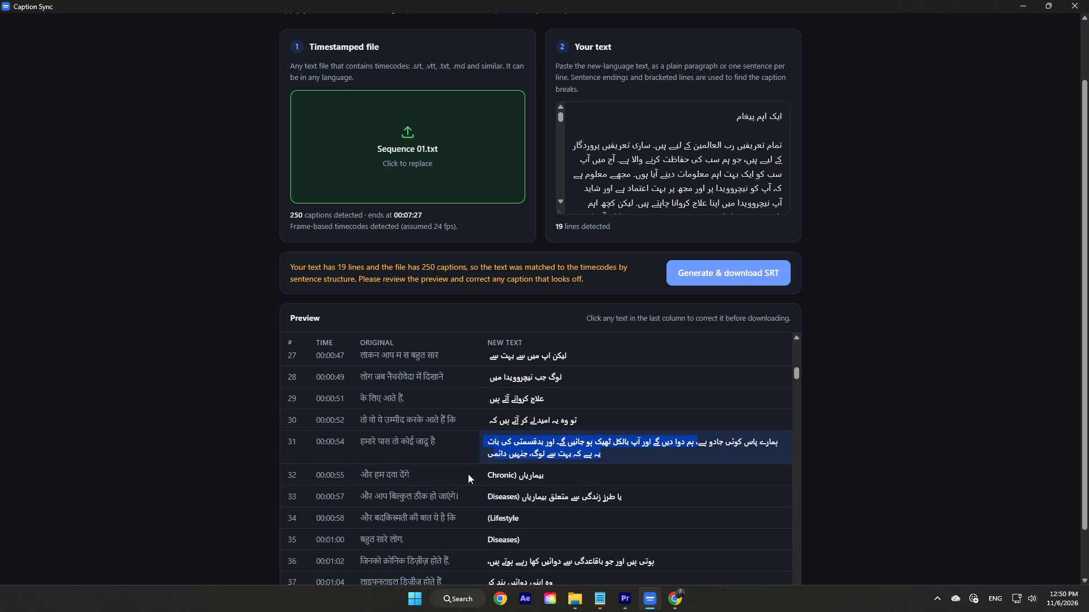
pyautogui.press('BackSpace')
pyautogui.click(557, 464)
pyautogui.press('space')
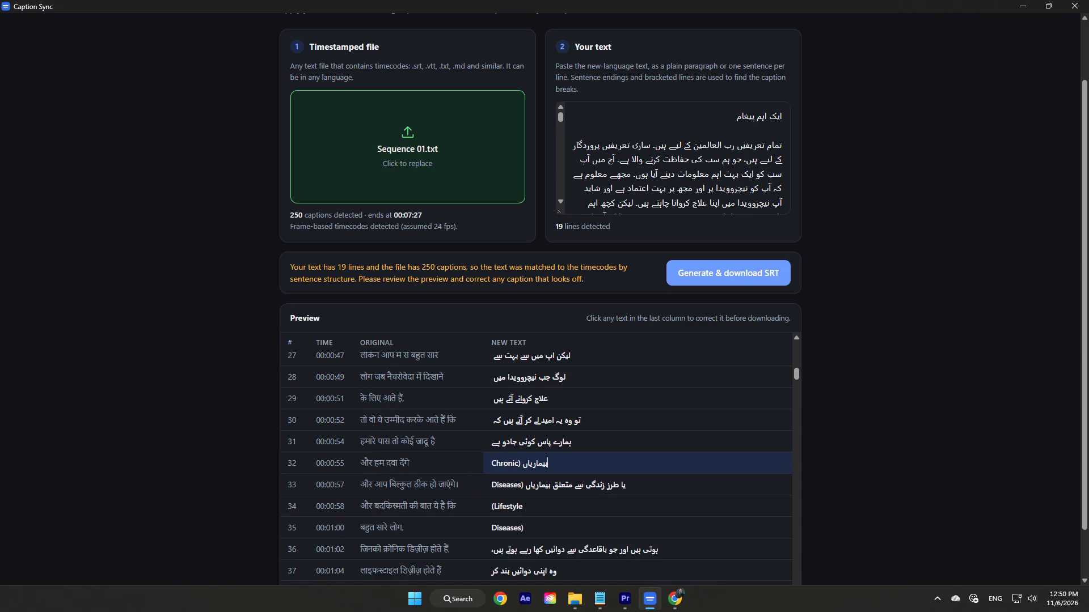
pyautogui.hotkey('ctrl', 'v')
pyautogui.press('space')
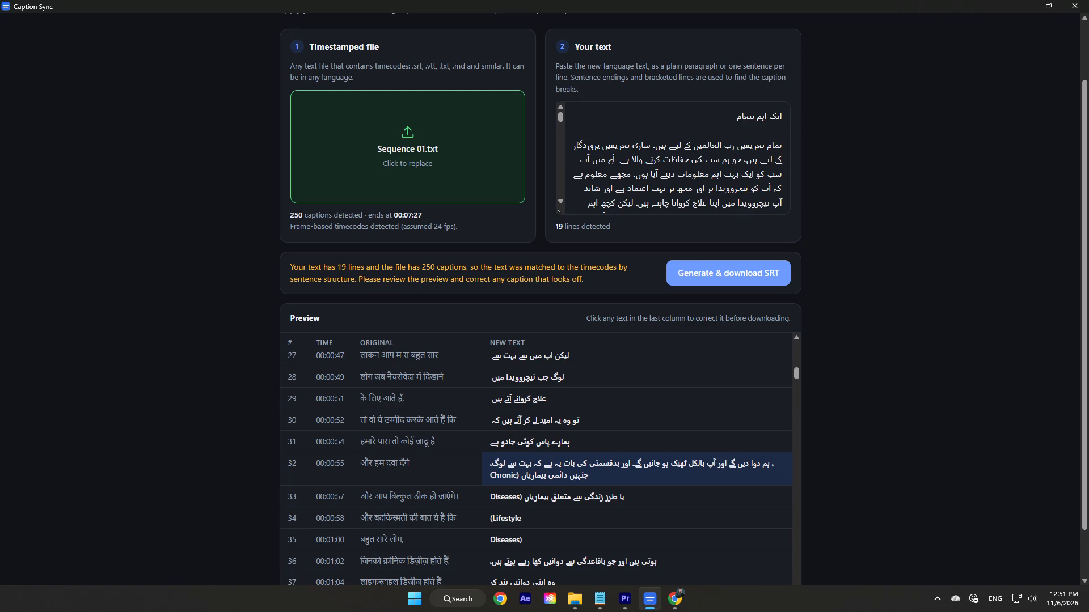
# Review the Urdu text against the original Hindi lines in the captions before and after caption 32.
pyautogui.click(704, 485)
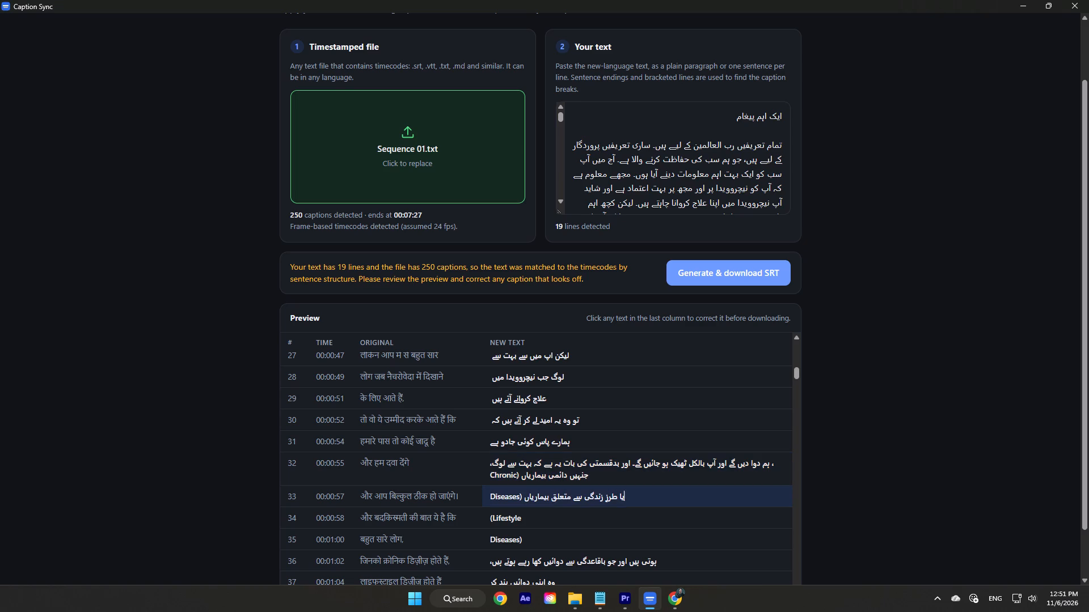
pyautogui.click(697, 478)
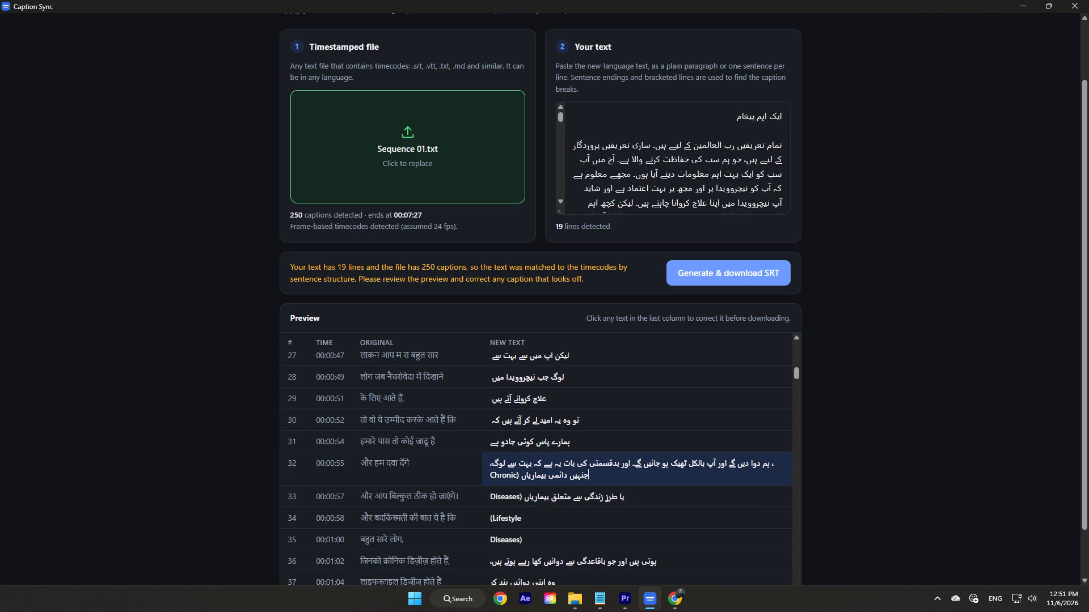
pyautogui.scroll(4, 581, 425)
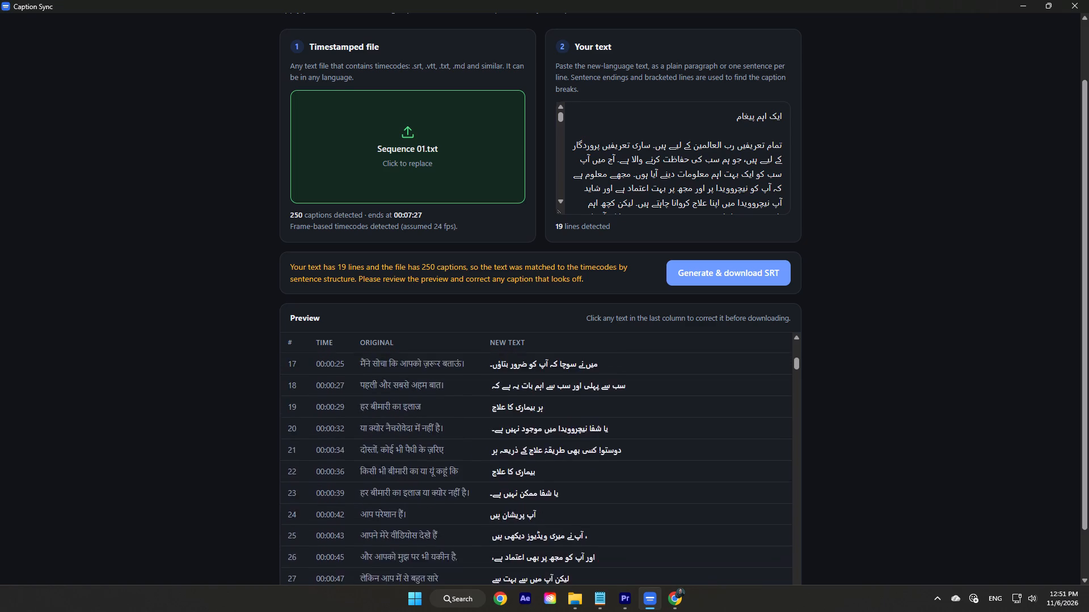
pyautogui.scroll(15, 581, 425)
pyautogui.scroll(-9, 583, 425)
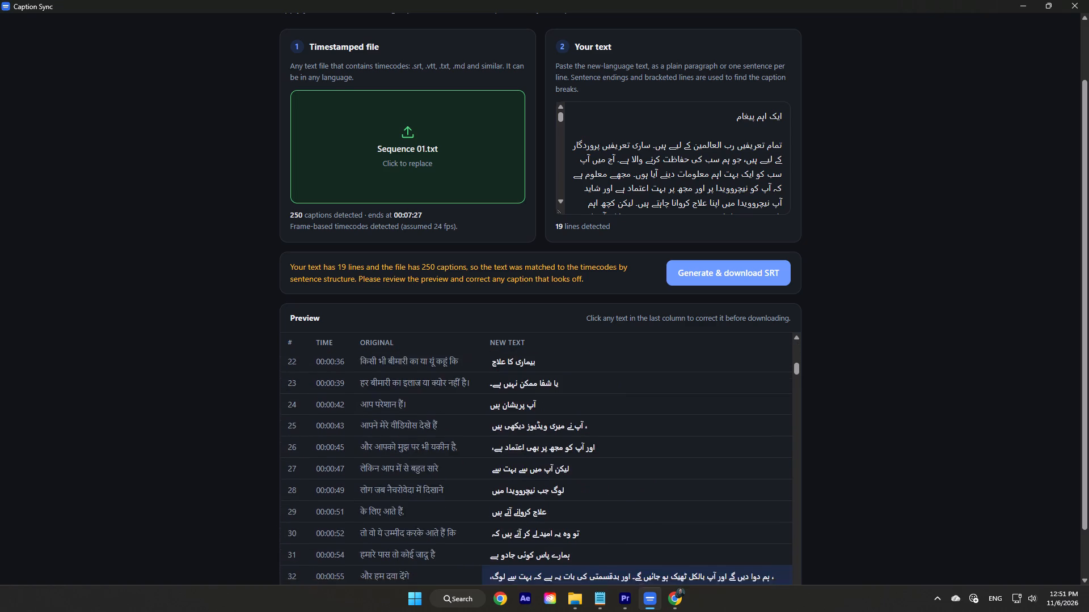
pyautogui.scroll(-3, 583, 425)
pyautogui.scroll(1, 583, 425)
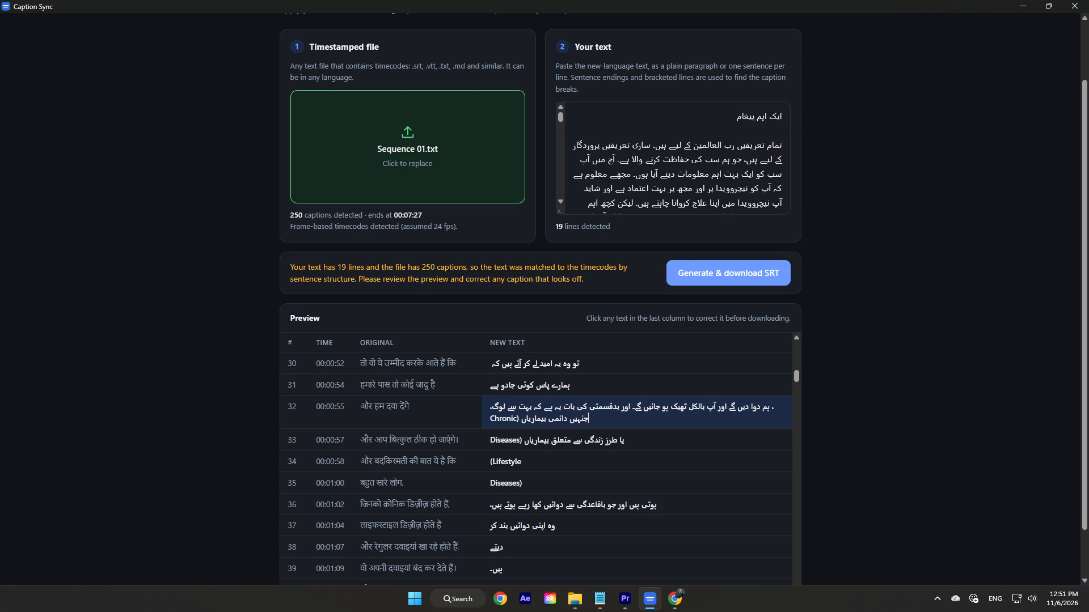
pyautogui.scroll(3, 548, 388)
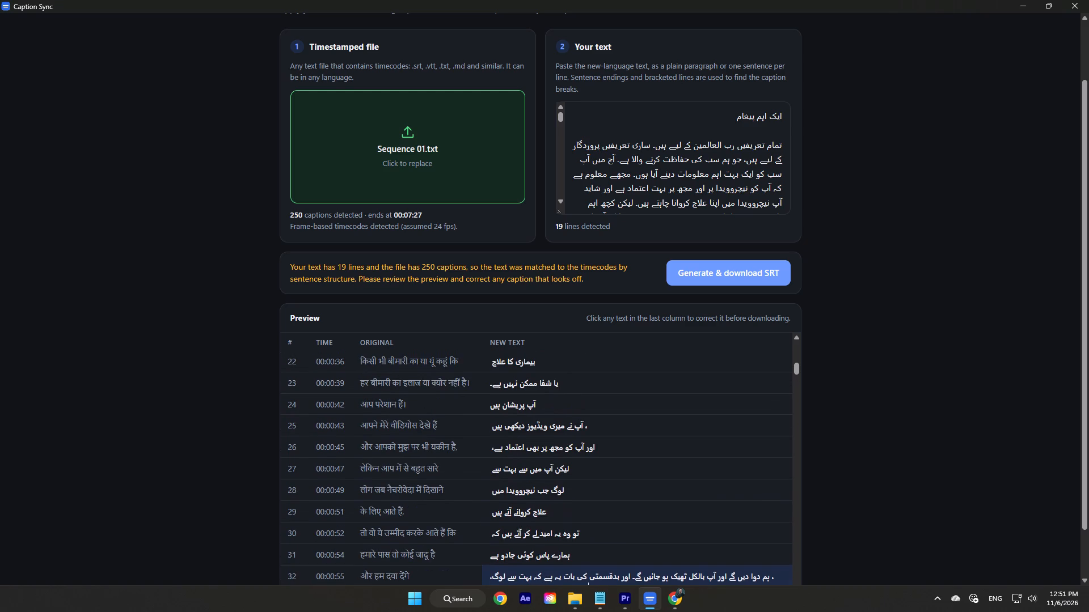
pyautogui.scroll(-6, 628, 390)
pyautogui.scroll(2, 852, 198)
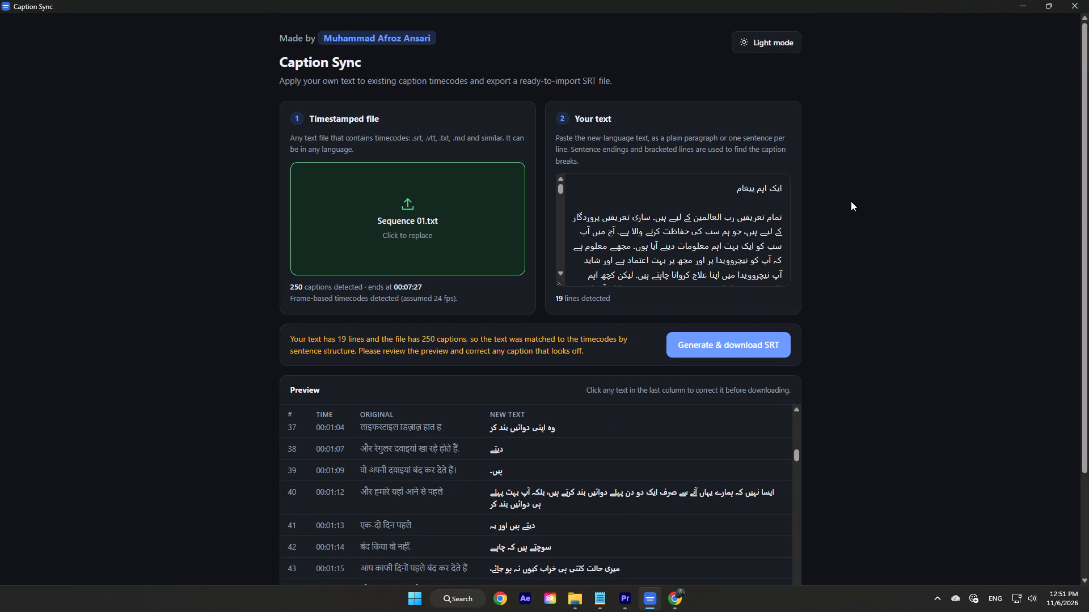
pyautogui.scroll(-3, 633, 317)
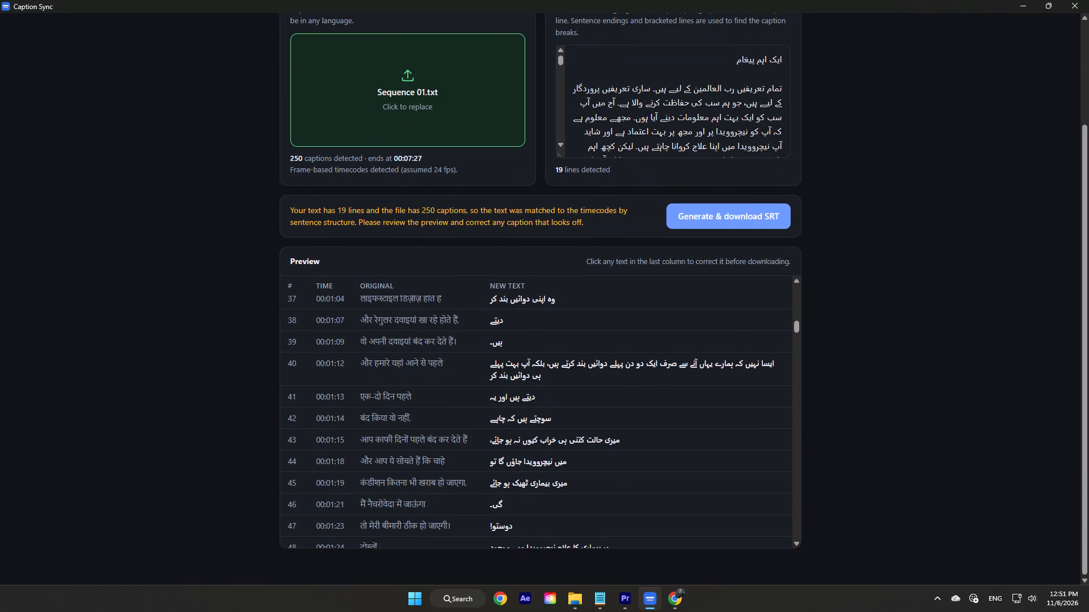
pyautogui.scroll(1, 626, 417)
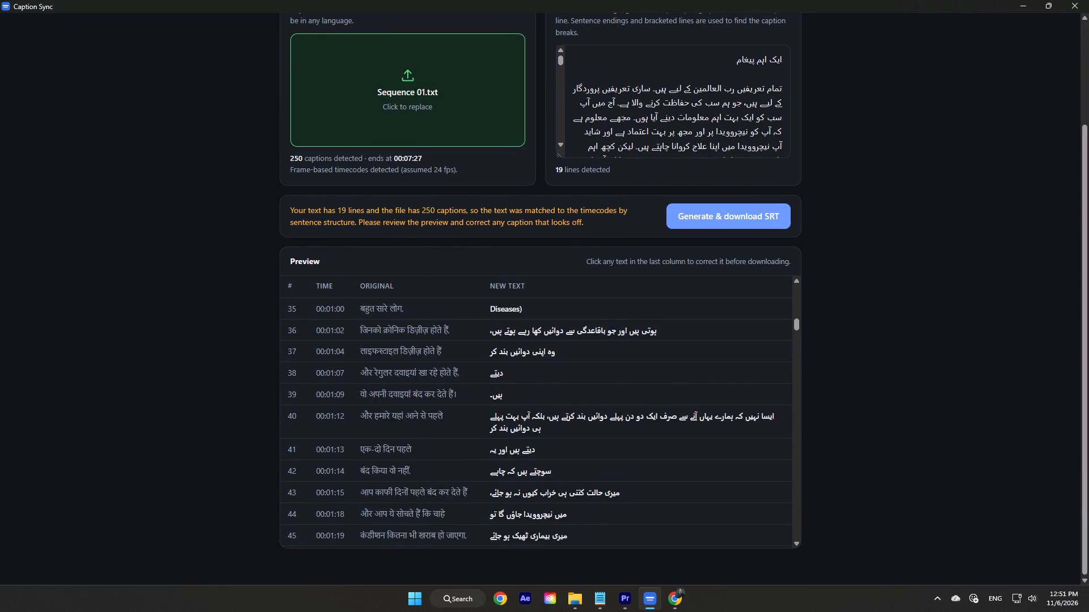
pyautogui.scroll(4, 626, 416)
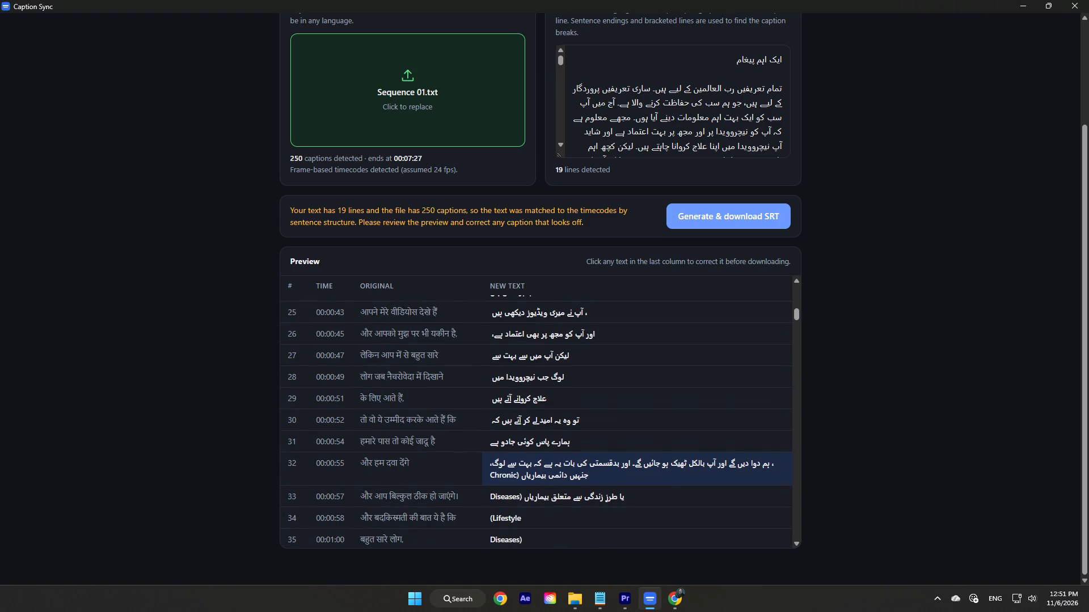
pyautogui.scroll(-1, 628, 413)
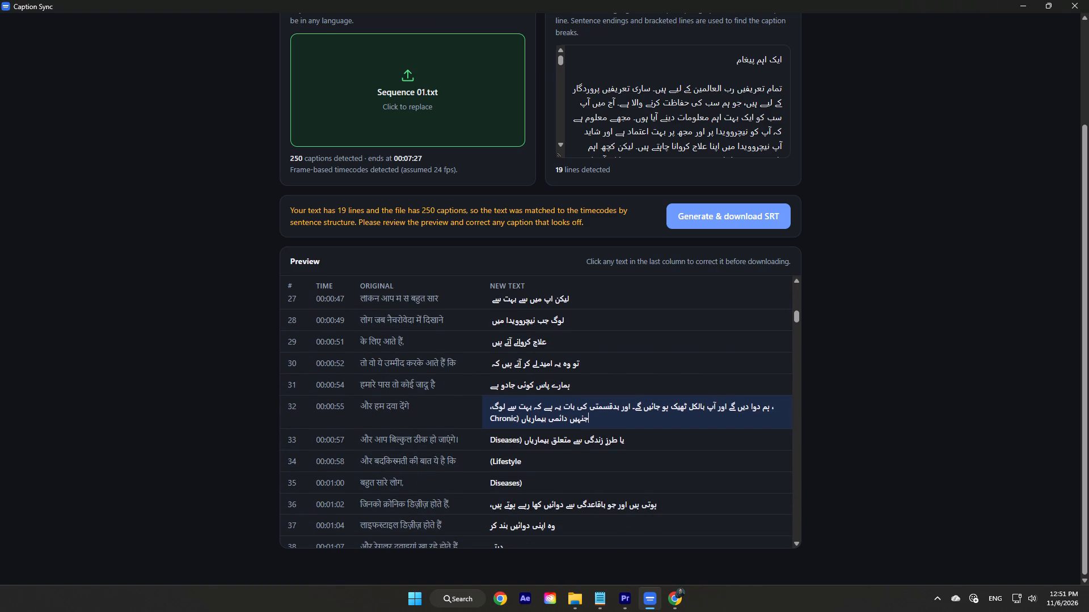
# Trim caption 32 to "ہم دوا دیں گے", copying and removing the text from "اور آپ بالکل ٹھیک" onward and deleting the leading comma.
pyautogui.moveTo(727, 405); pyautogui.dragTo(456, 449)
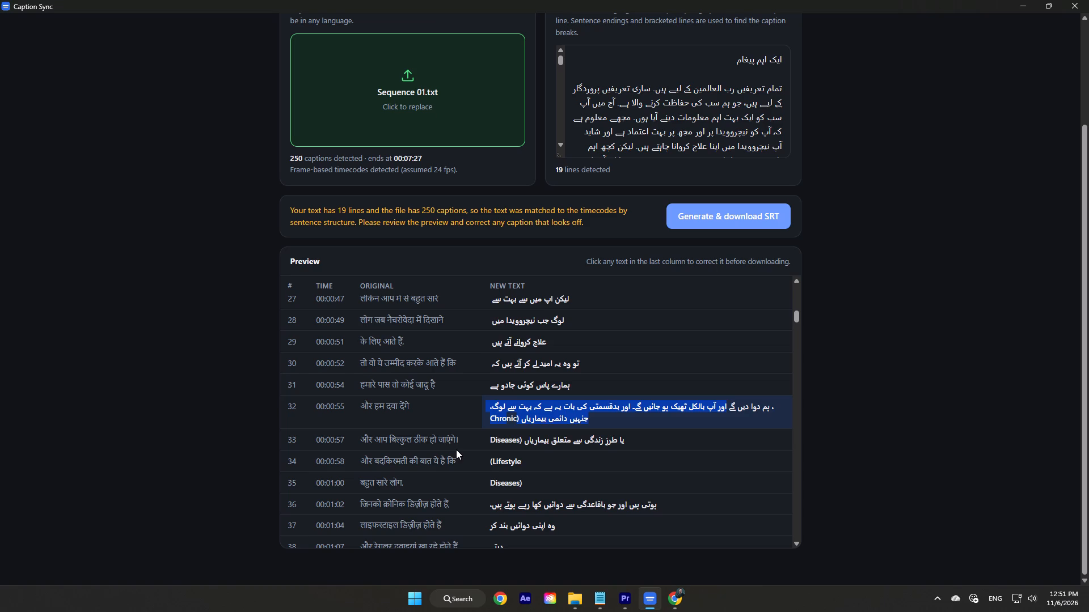
pyautogui.hotkey('ctrl', 'c')
pyautogui.press('BackSpace')
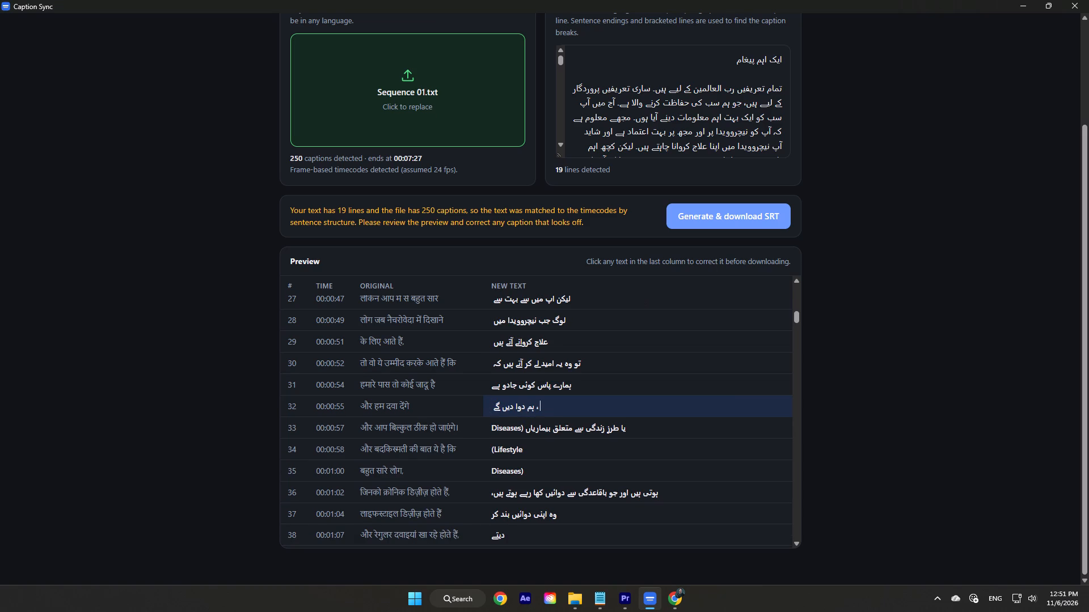
pyautogui.click(559, 409)
pyautogui.press('BackSpace')
pyautogui.press('BackSpace')
pyautogui.press('BackSpace')
pyautogui.moveTo(541, 405); pyautogui.dragTo(536, 404)
pyautogui.press('BackSpace')
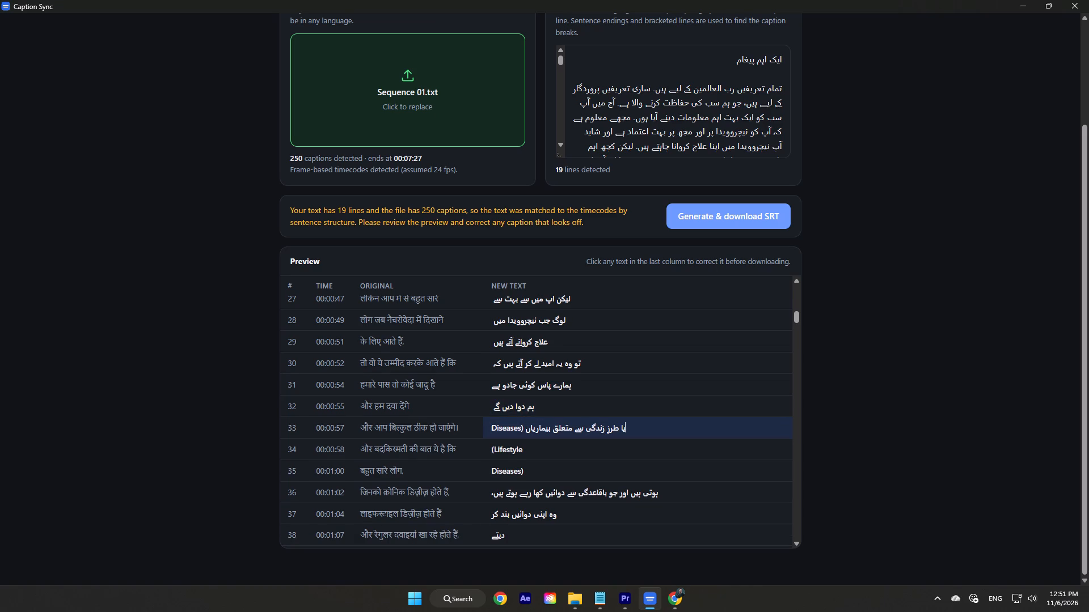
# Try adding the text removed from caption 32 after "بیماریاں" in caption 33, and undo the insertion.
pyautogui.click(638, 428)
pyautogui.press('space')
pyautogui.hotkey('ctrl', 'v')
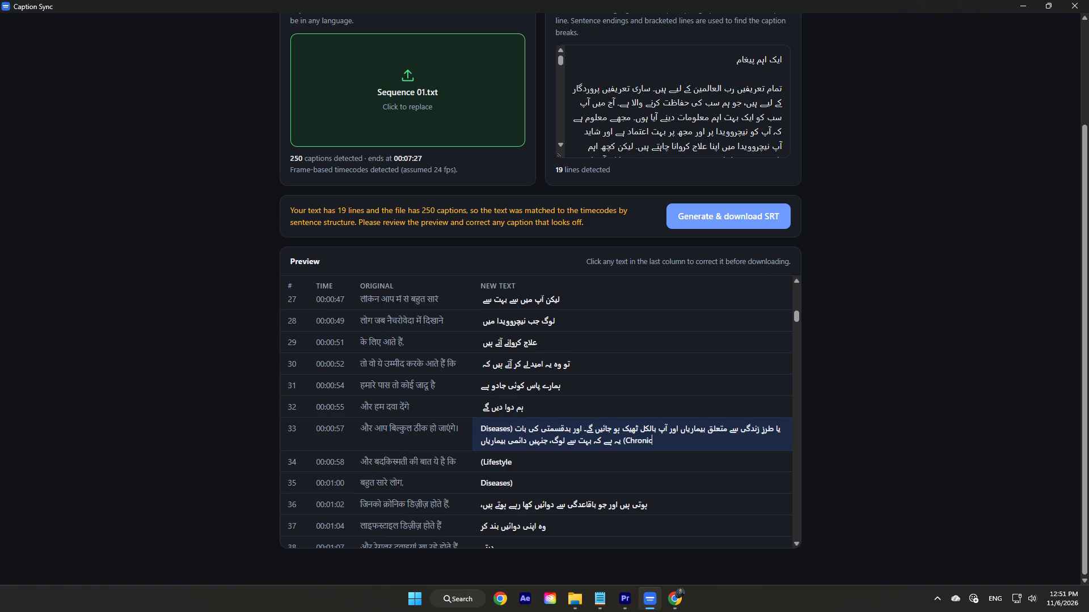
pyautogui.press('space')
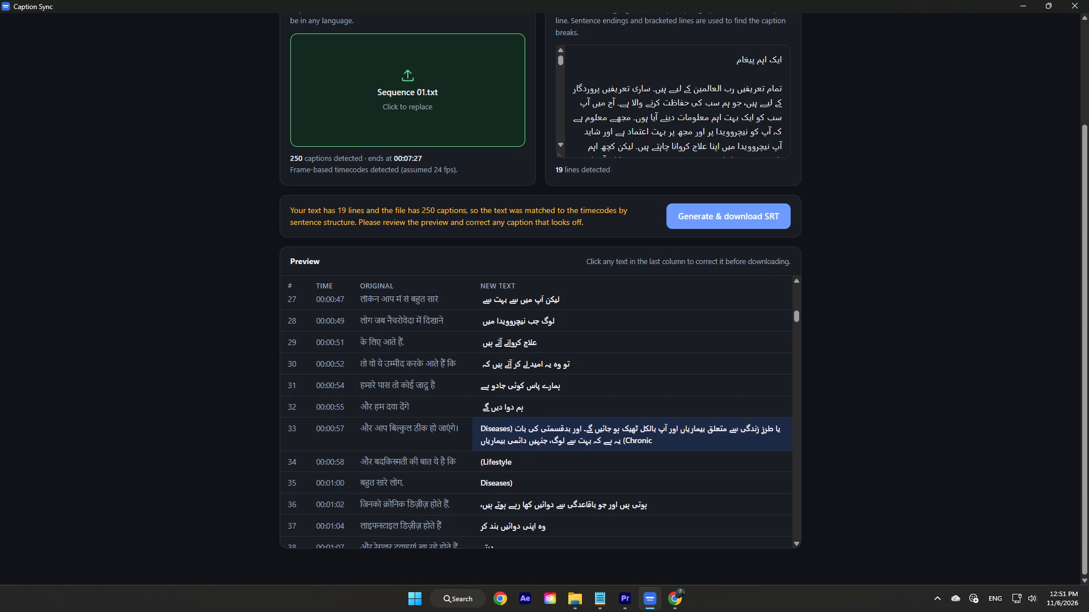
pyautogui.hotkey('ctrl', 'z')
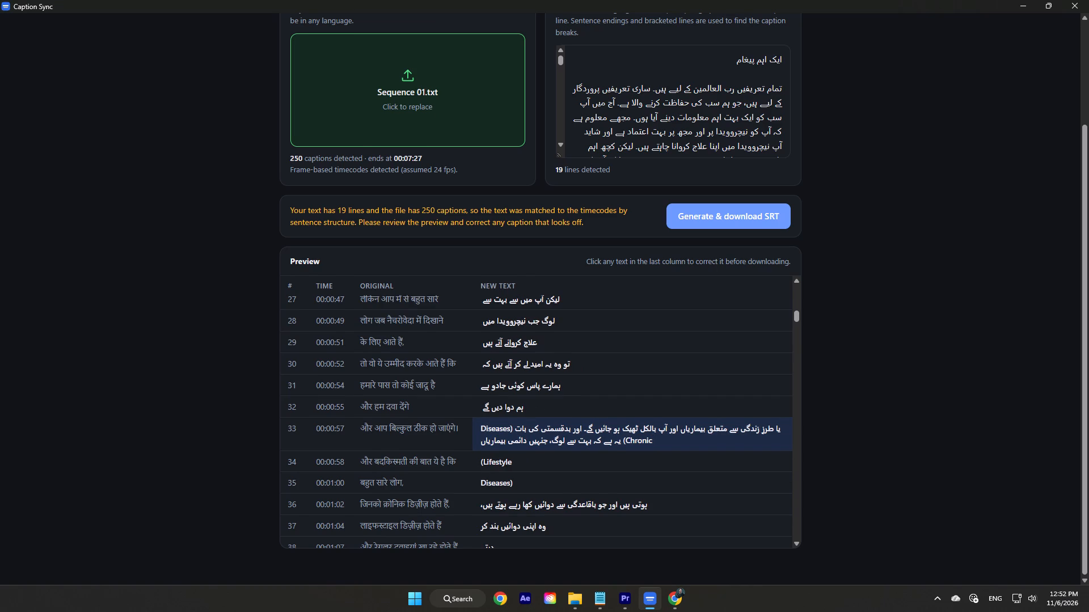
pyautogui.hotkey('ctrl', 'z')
# Move the passage starting "اور آپ بالکل ٹھیک ہو جائیں گے" to the start of caption 33, keeping a space before "Diseases)".
pyautogui.hotkey('ctrl', 'x')
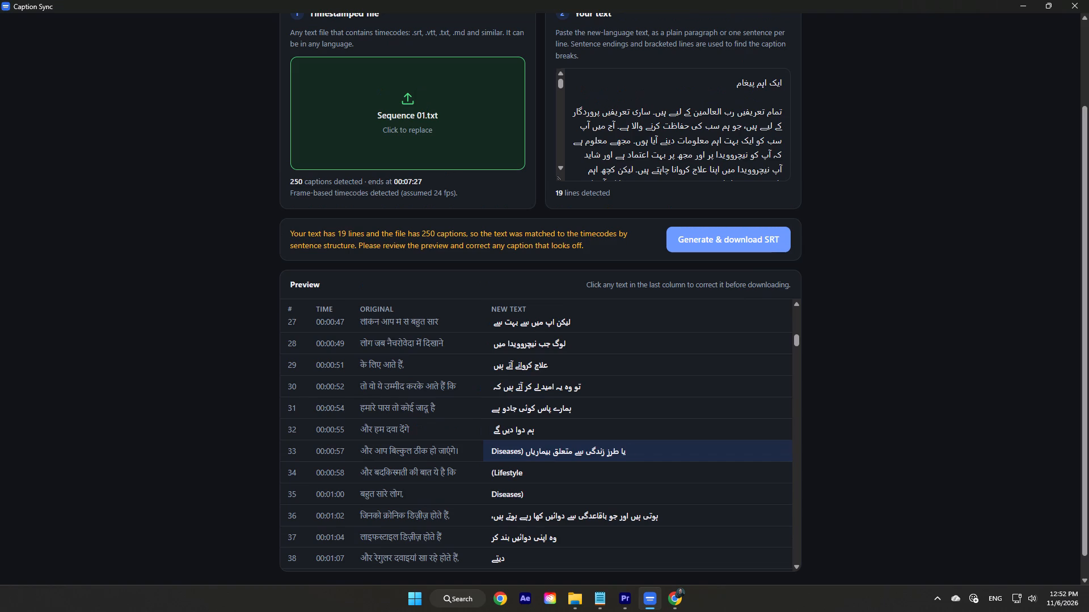
pyautogui.click(492, 452)
pyautogui.hotkey('ctrl', 'v')
pyautogui.press('space')
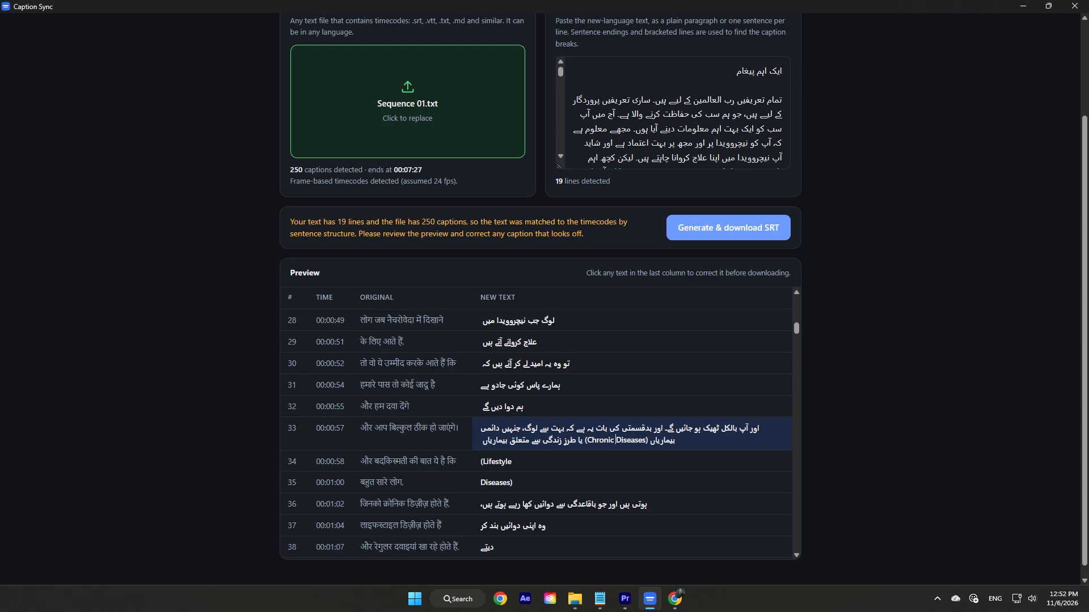
# Move everything after "اور آپ بالکل ٹھیک ہو جائیں گے۔" from caption 33 to the start of caption 34.
pyautogui.moveTo(662, 427); pyautogui.dragTo(468, 445)
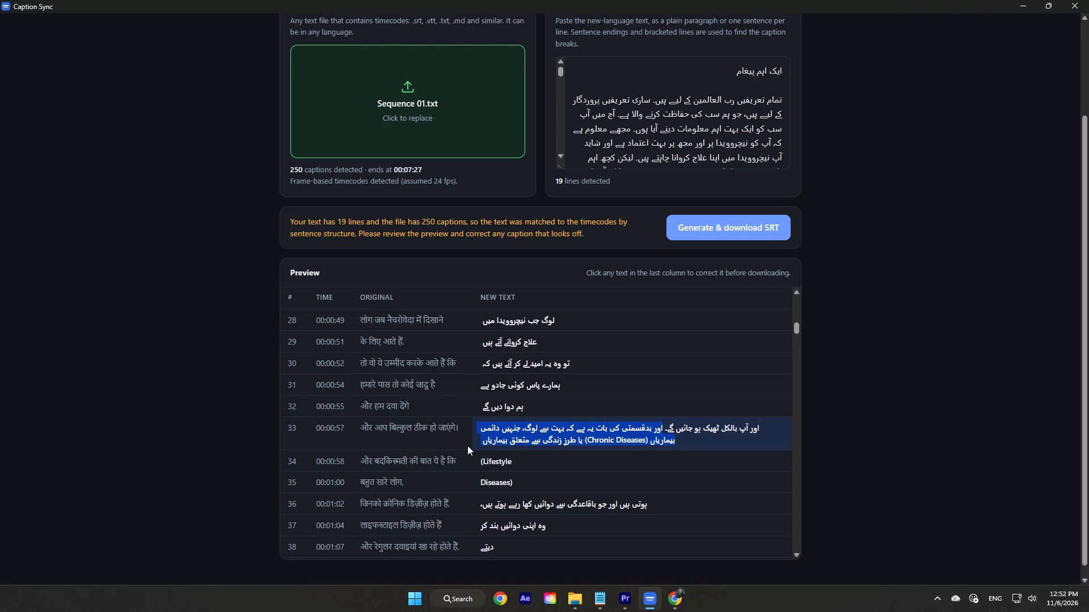
pyautogui.hotkey('ctrl', 'x')
pyautogui.hotkey('ctrl', 'x')
pyautogui.hotkey('ctrl', 'x')
pyautogui.hotkey('ctrl', 'x')
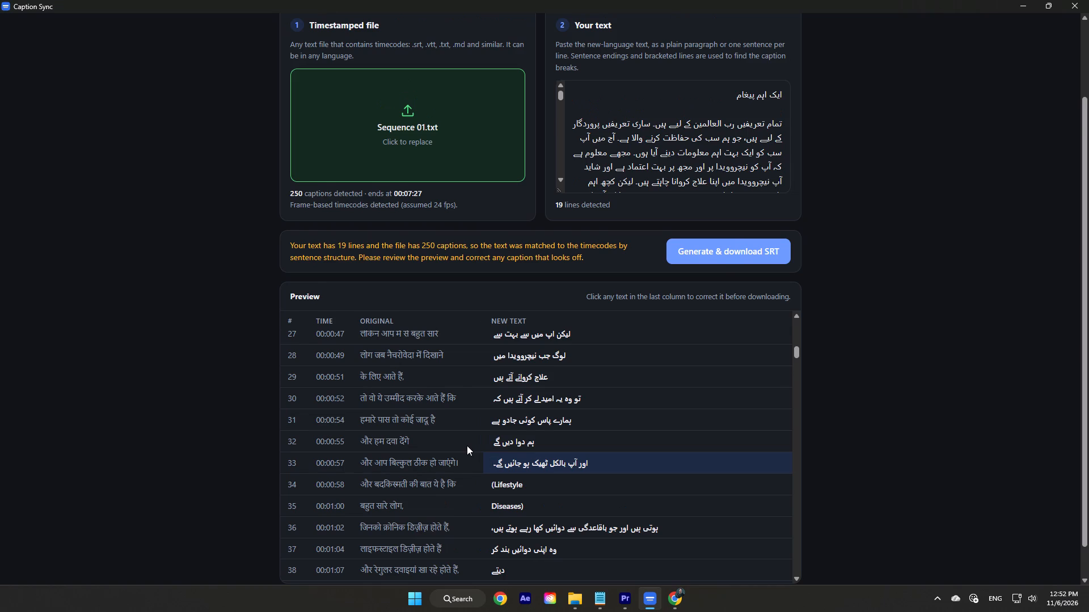
pyautogui.hotkey('ctrl', 'z')
pyautogui.hotkey('ctrl', 'c')
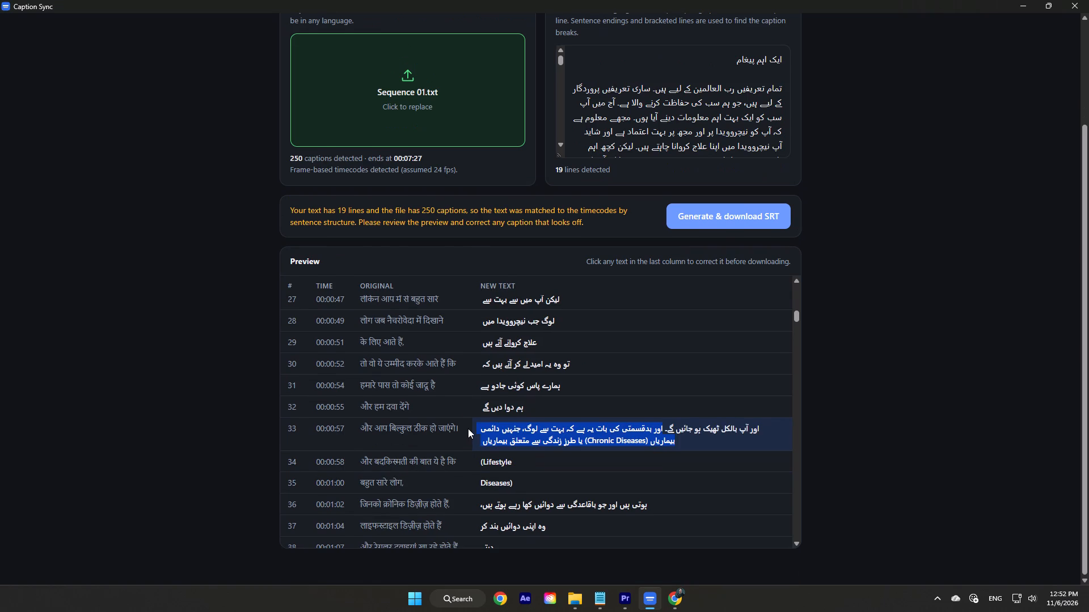
pyautogui.press('BackSpace')
pyautogui.click(538, 452)
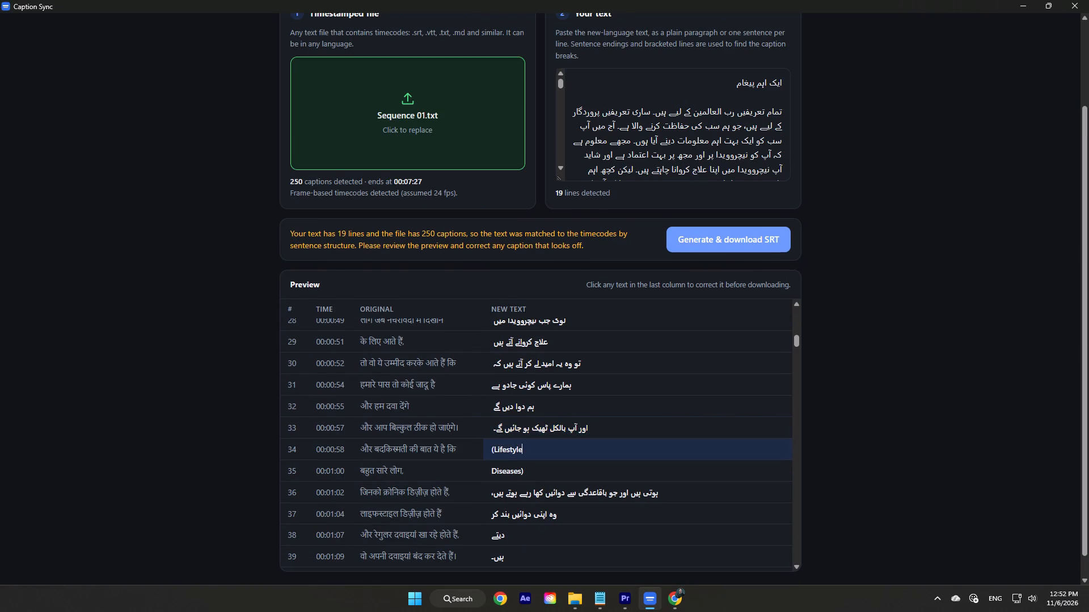
pyautogui.click(492, 448)
pyautogui.hotkey('ctrl', 'v')
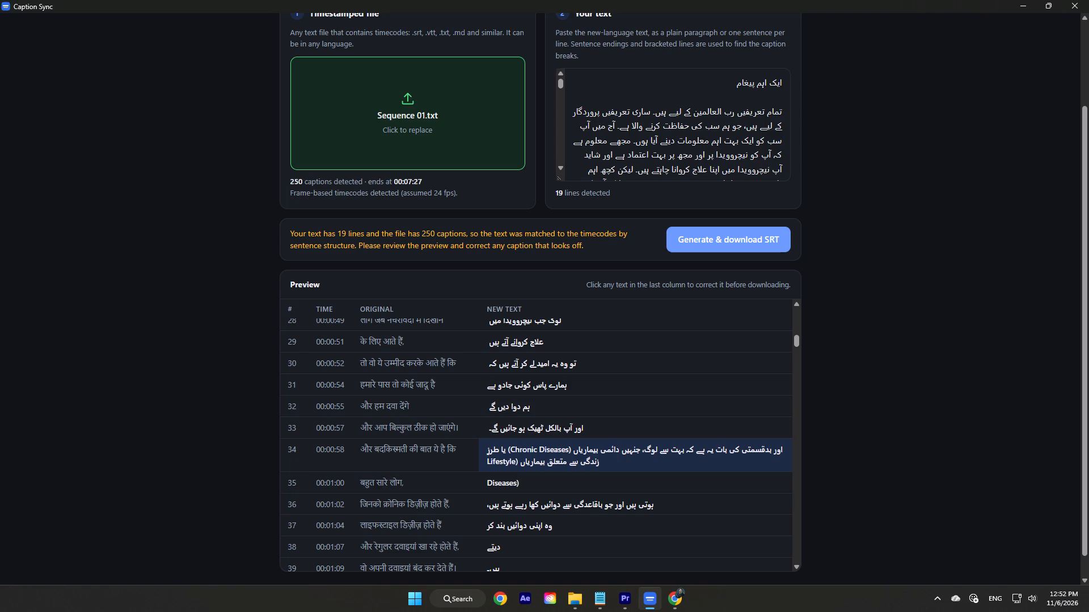
# Move everything after "اور بدقسمتی کی بات یہ ہے کہ" from caption 34 to the start of caption 35, adding a space before "Diseases)".
pyautogui.moveTo(684, 452); pyautogui.dragTo(470, 469)
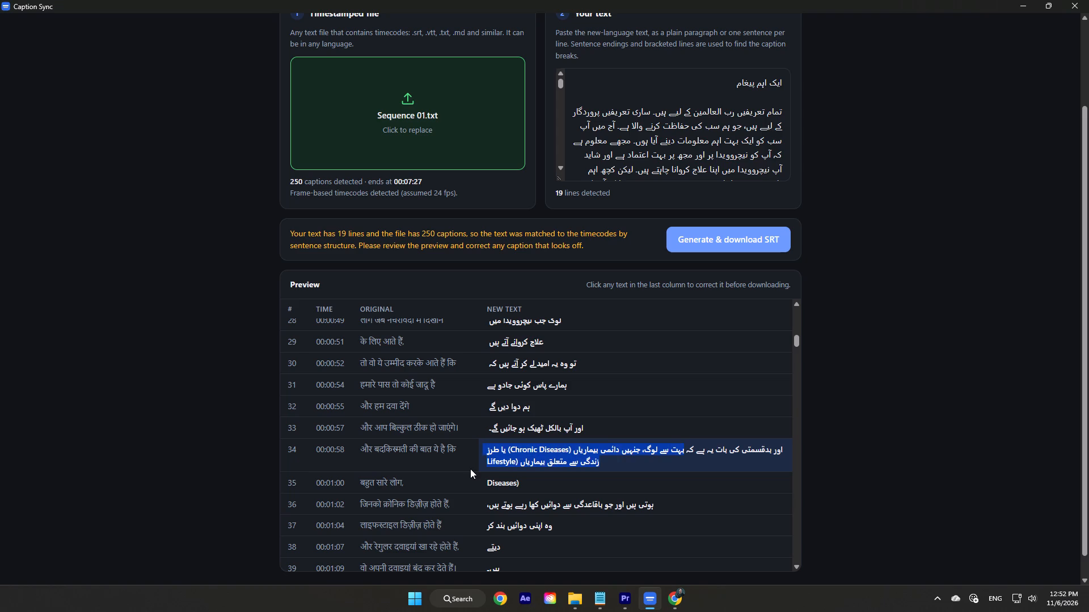
pyautogui.hotkey('ctrl', 'c')
pyautogui.press('BackSpace')
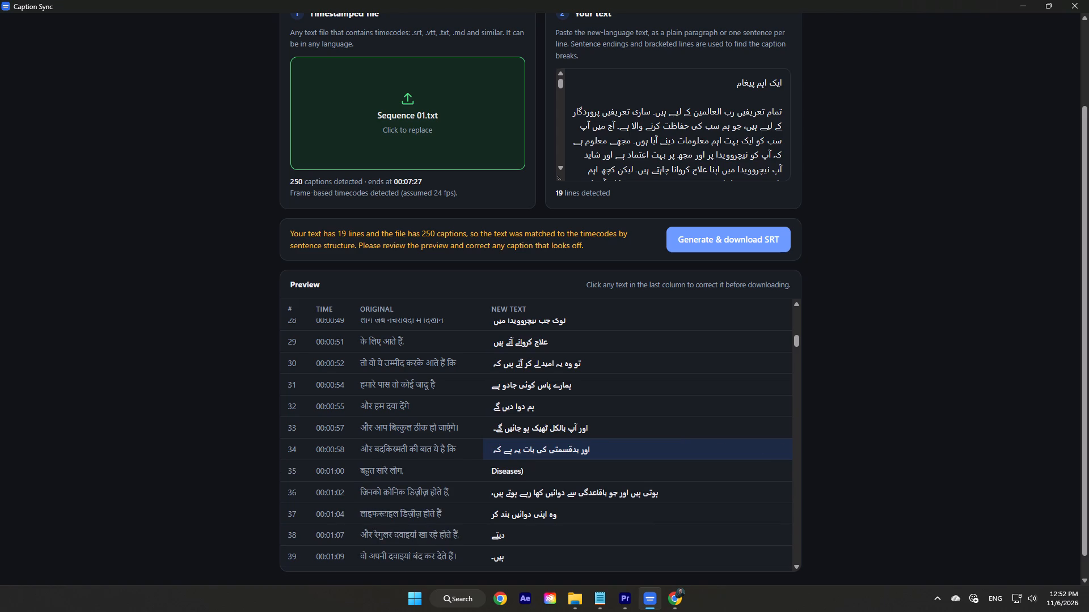
pyautogui.click(492, 470)
pyautogui.hotkey('ctrl', 'v')
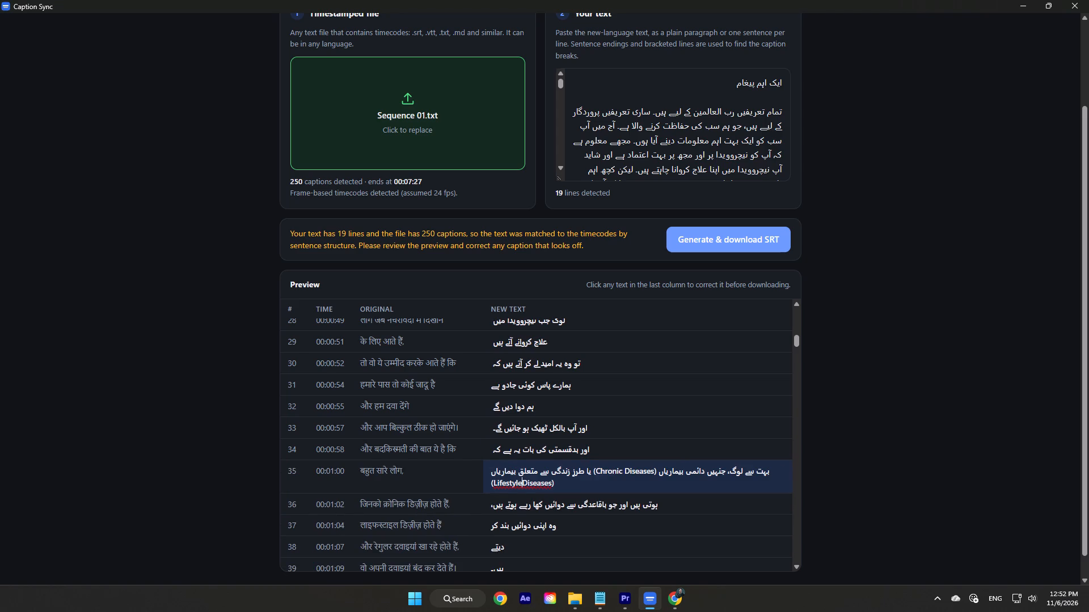
pyautogui.press('space')
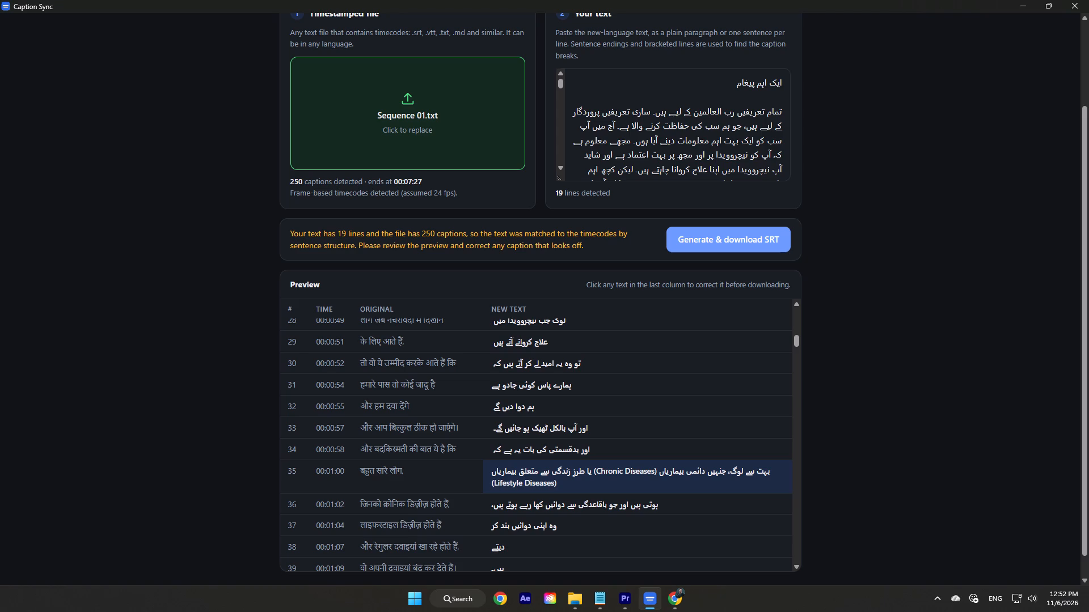
# Move the text from "جنہیں دائمی بیماریاں" onward out of caption 35 to the start of caption 36, followed by a space.
pyautogui.moveTo(726, 471); pyautogui.dragTo(475, 496)
pyautogui.hotkey('ctrl', 'c')
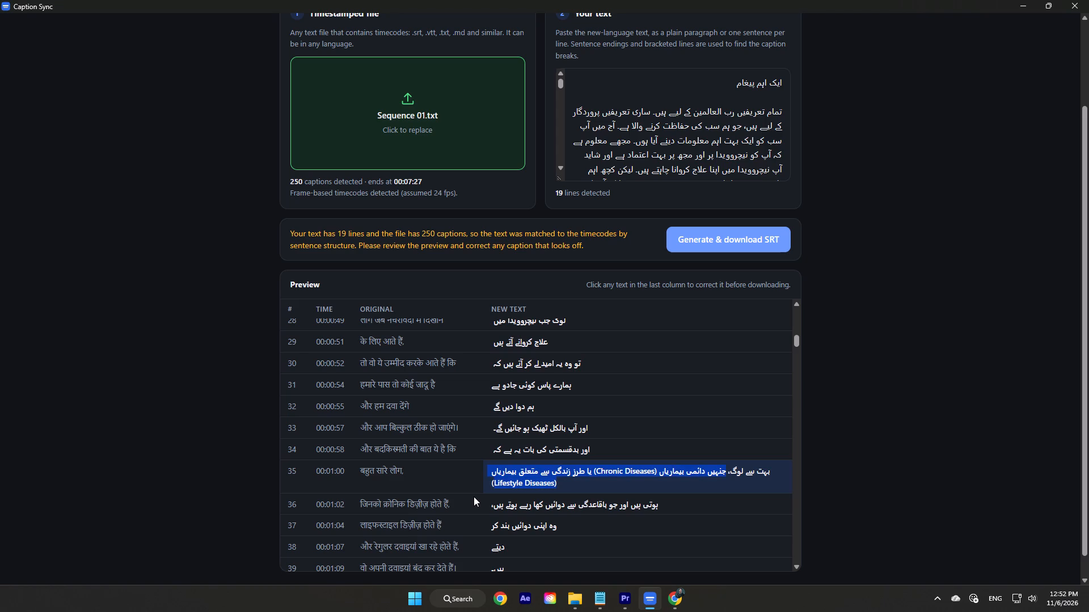
pyautogui.press('BackSpace')
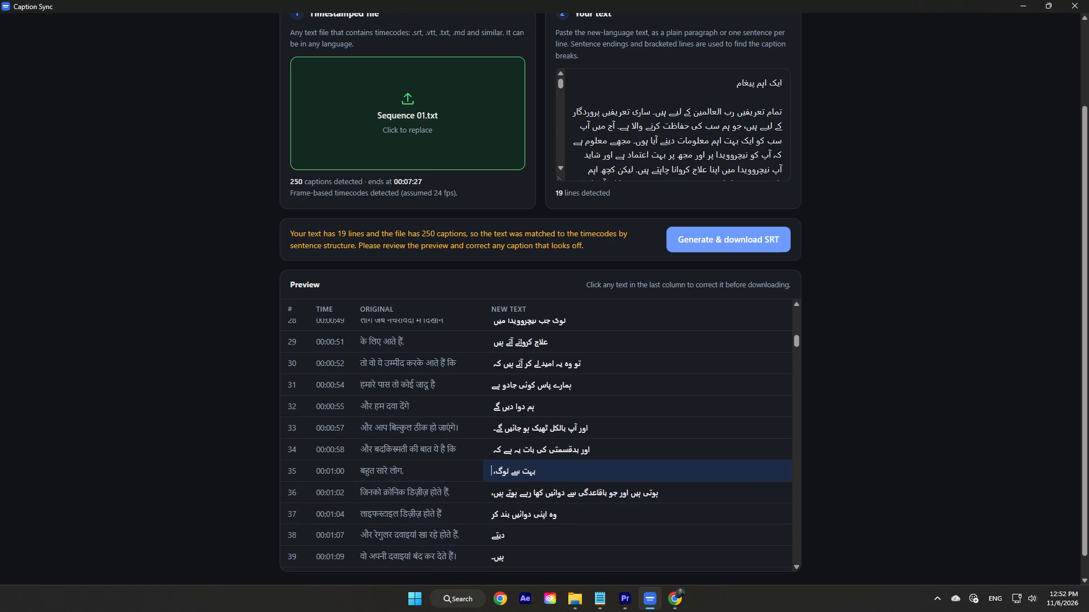
pyautogui.scroll(-2, 626, 480)
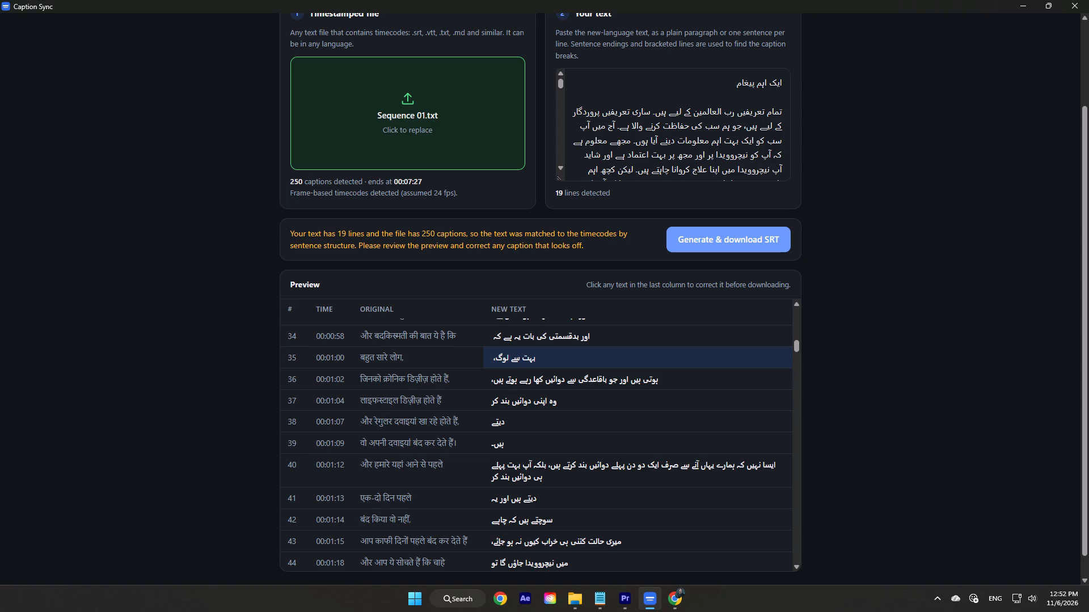
pyautogui.doubleClick(564, 381)
pyautogui.click(660, 382)
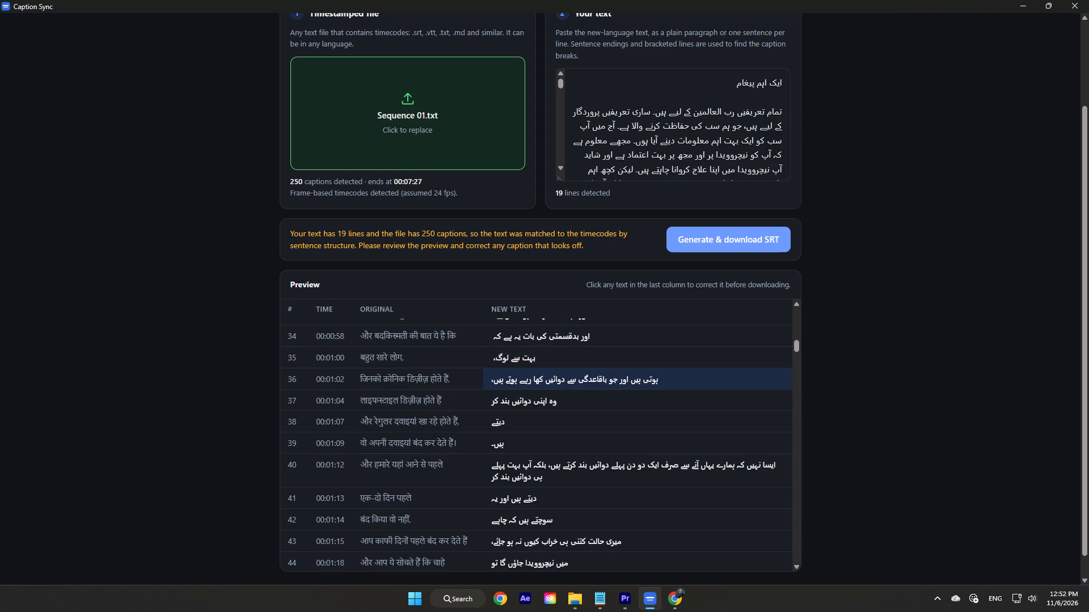
pyautogui.hotkey('ctrl', 'v')
pyautogui.press('space')
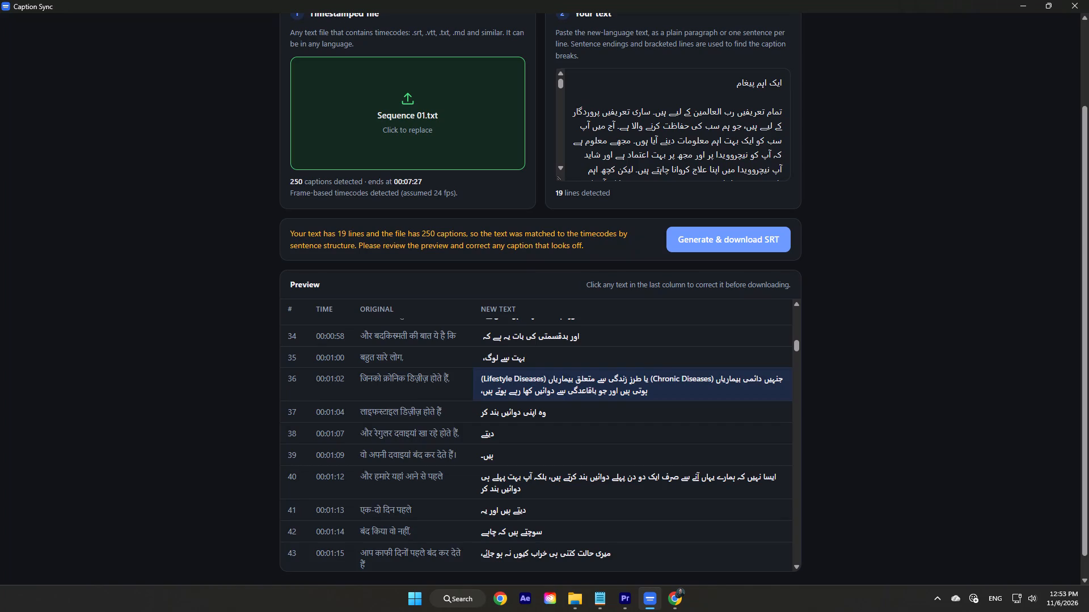
# Delete the bracketed English terms "(Chronic Diseases)" and "(Lifestyle Diseases)" from caption 36.
pyautogui.scroll(10, 663, 367)
pyautogui.scroll(-4, 664, 362)
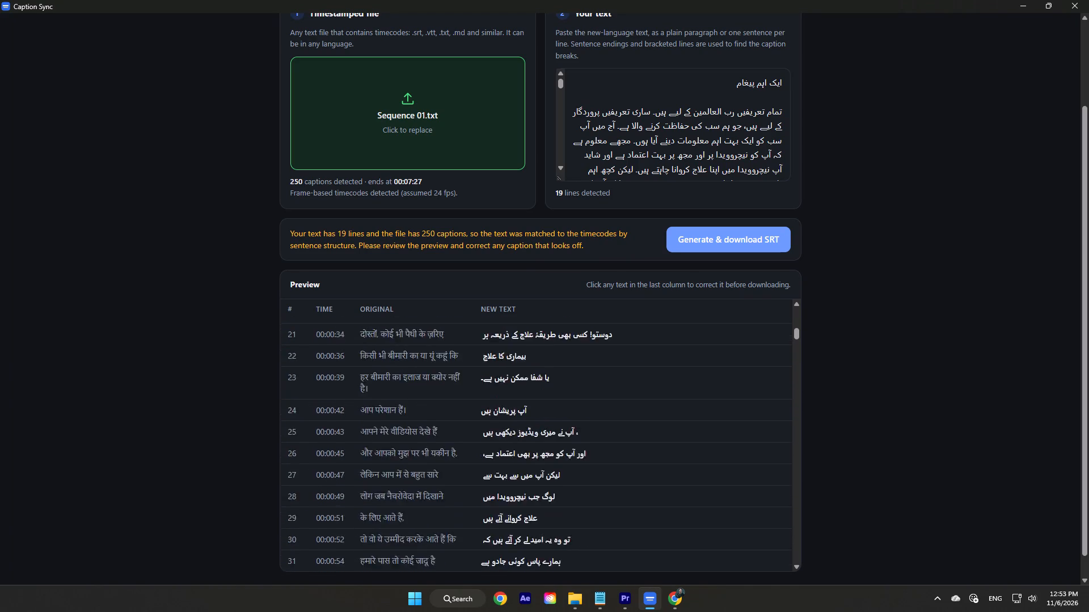
pyautogui.scroll(-6, 660, 369)
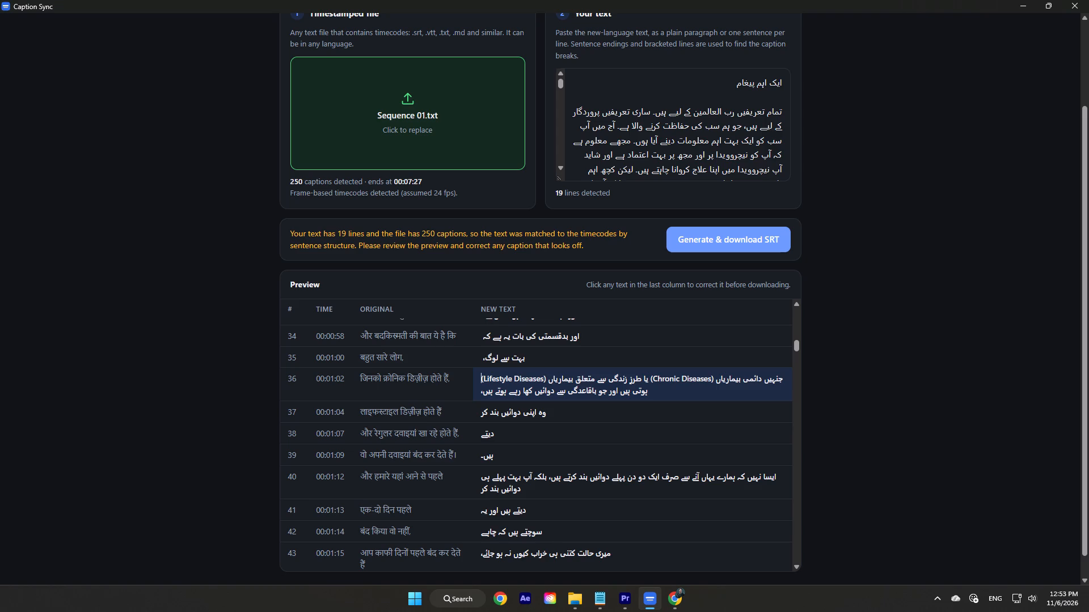
pyautogui.hotkey('ctrl', 's')
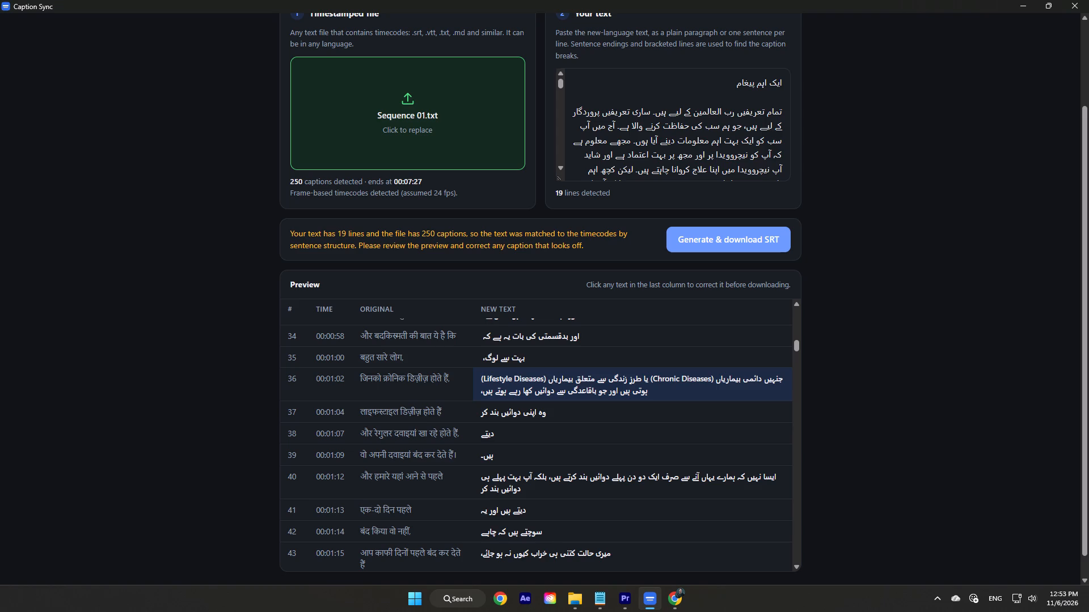
pyautogui.click(690, 392)
pyautogui.moveTo(714, 380); pyautogui.dragTo(666, 373)
pyautogui.moveTo(666, 373); pyautogui.dragTo(649, 373)
pyautogui.moveTo(649, 373); pyautogui.dragTo(649, 373)
pyautogui.press('BackSpace')
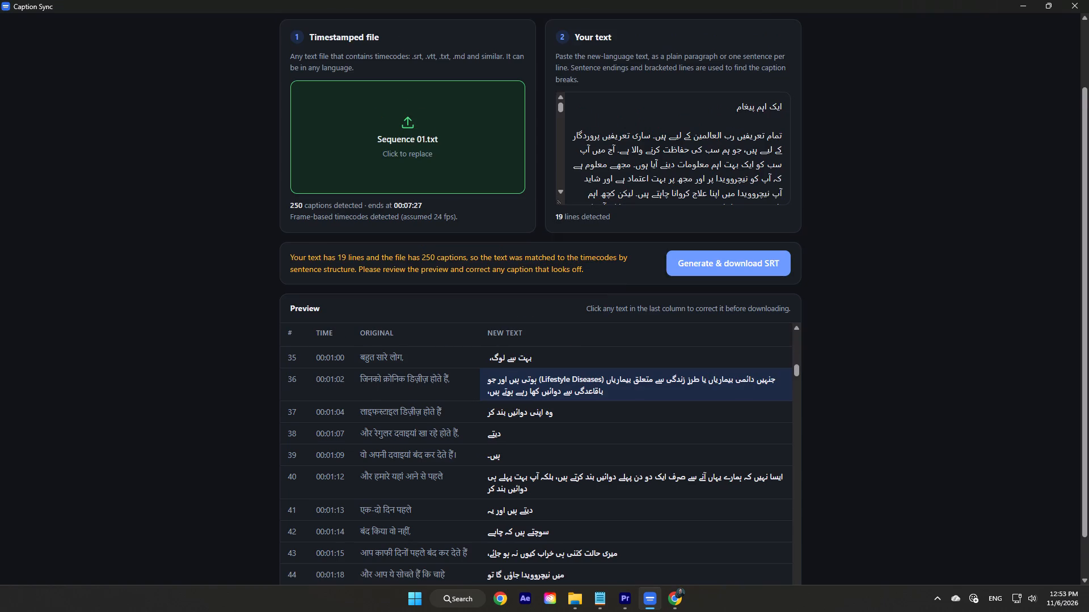
pyautogui.moveTo(603, 380); pyautogui.dragTo(541, 377)
pyautogui.moveTo(541, 377); pyautogui.dragTo(537, 376)
pyautogui.press('BackSpace')
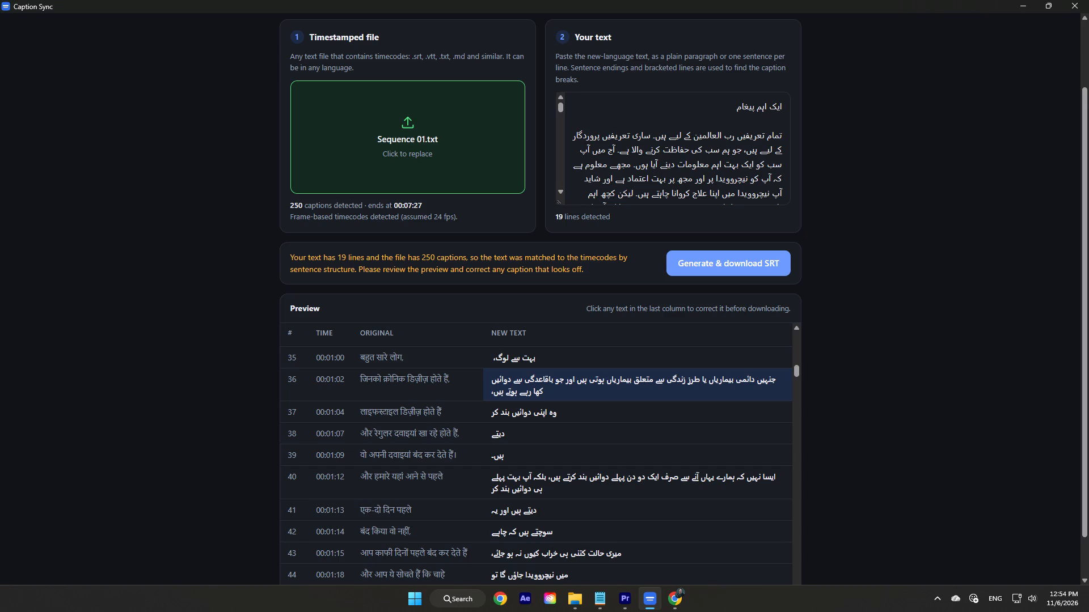
# Look over the Urdu text against the Hindi originals in the captions after caption 36, and return to caption 1.
pyautogui.scroll(-1, 700, 397)
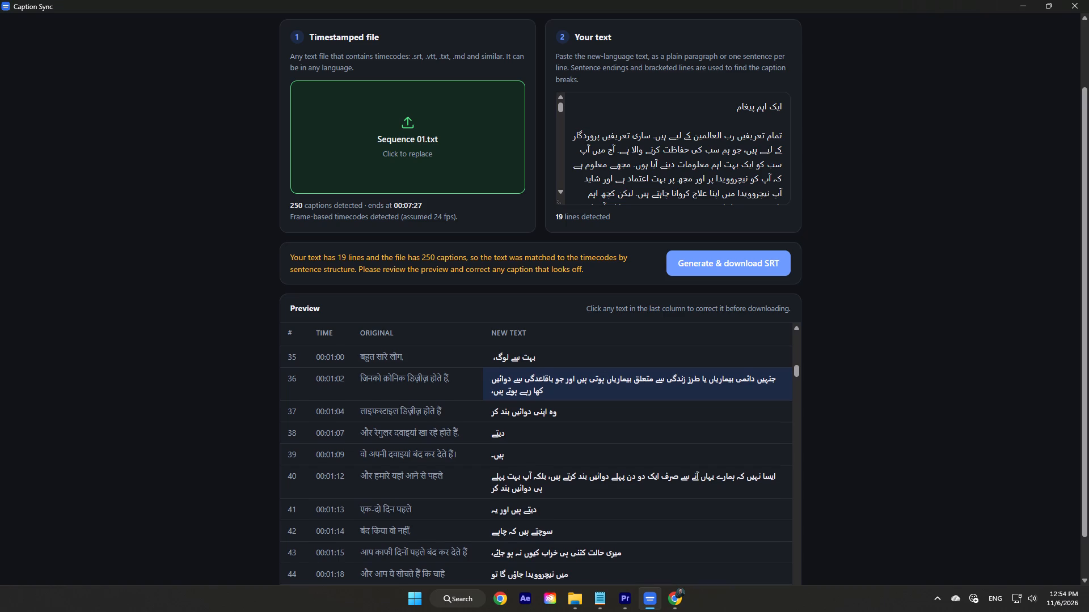
pyautogui.scroll(-12, 603, 411)
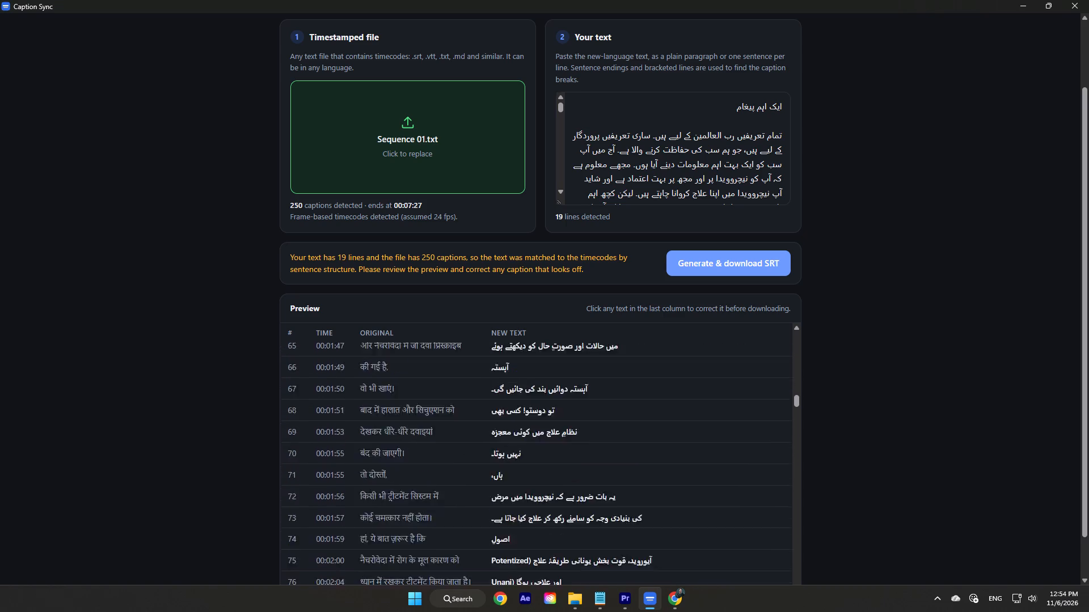
pyautogui.scroll(-4, 603, 411)
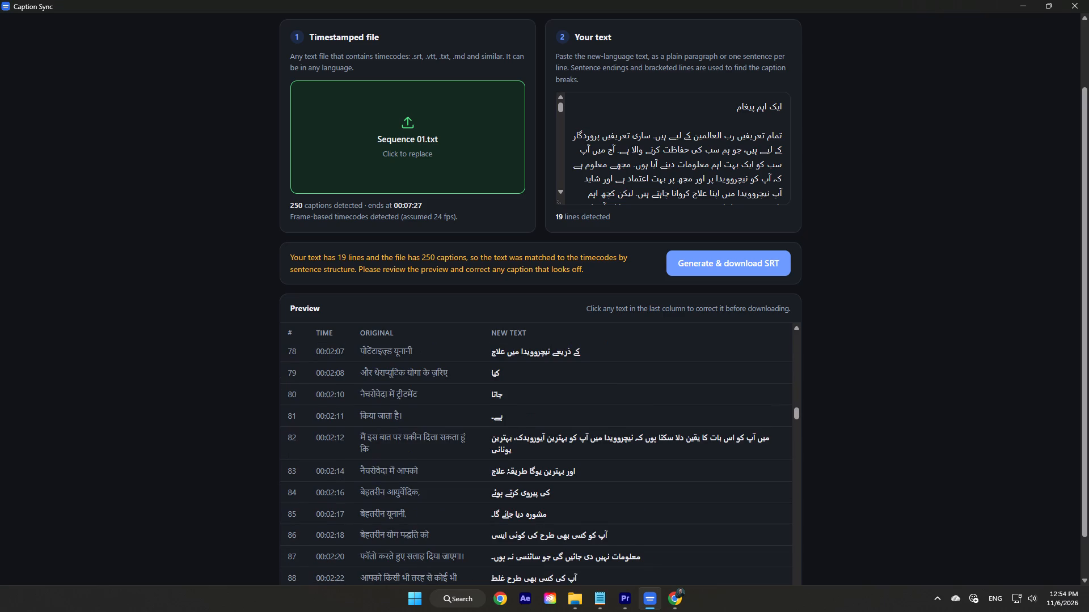
pyautogui.scroll(12, 603, 411)
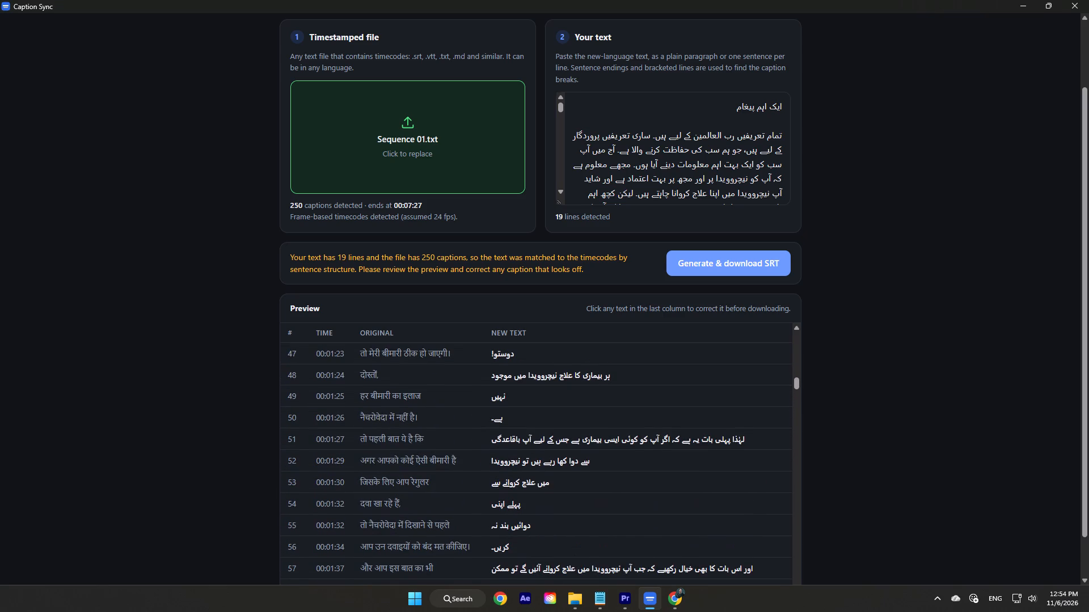
pyautogui.scroll(2, 603, 411)
pyautogui.scroll(-2, 603, 411)
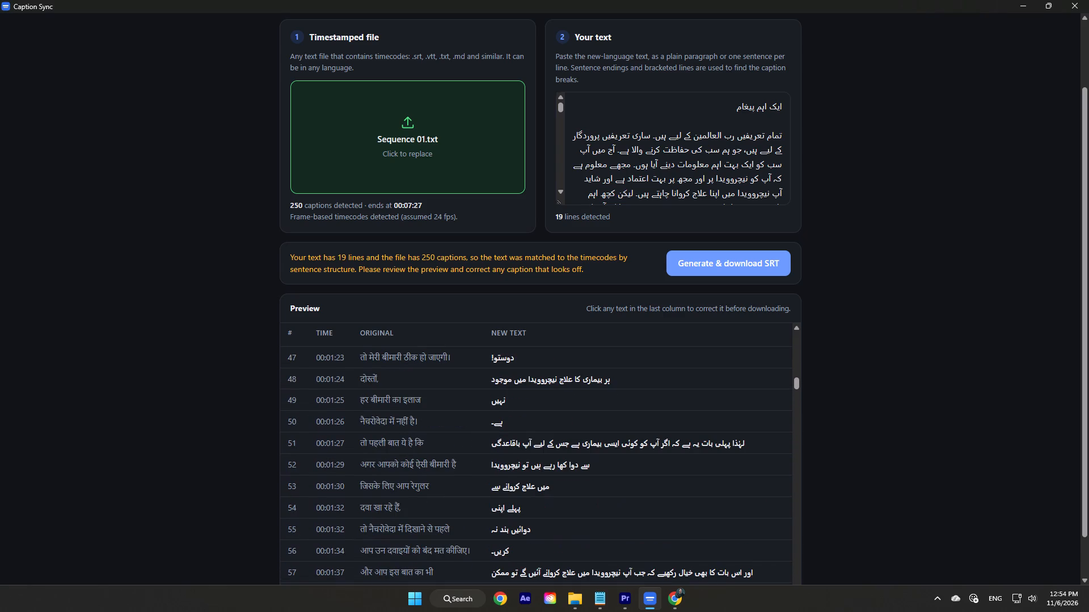
pyautogui.moveTo(796, 388); pyautogui.dragTo(795, 380)
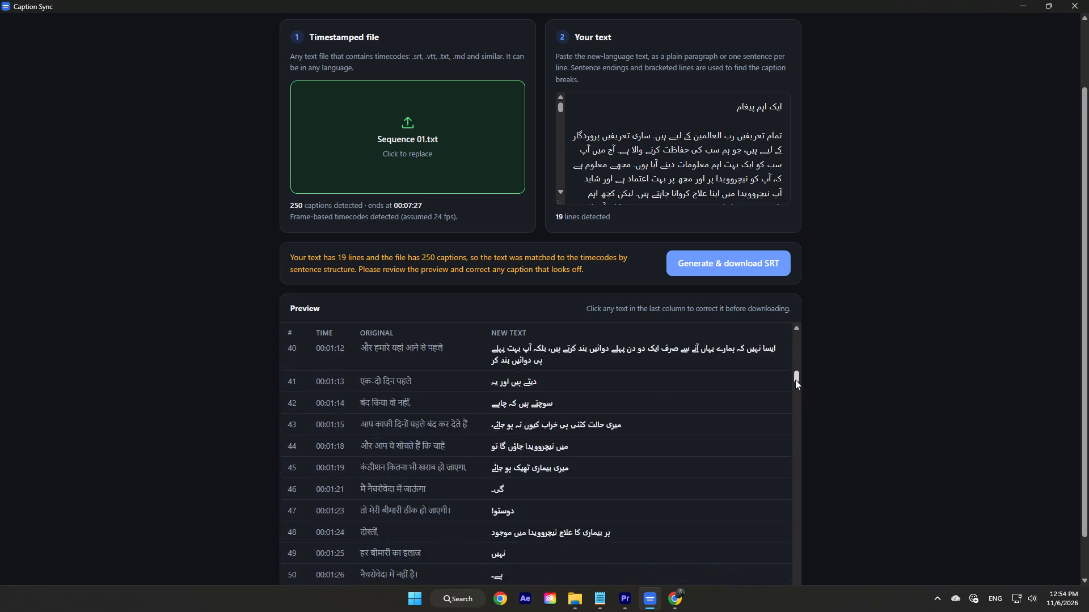
pyautogui.moveTo(795, 380); pyautogui.dragTo(790, 341)
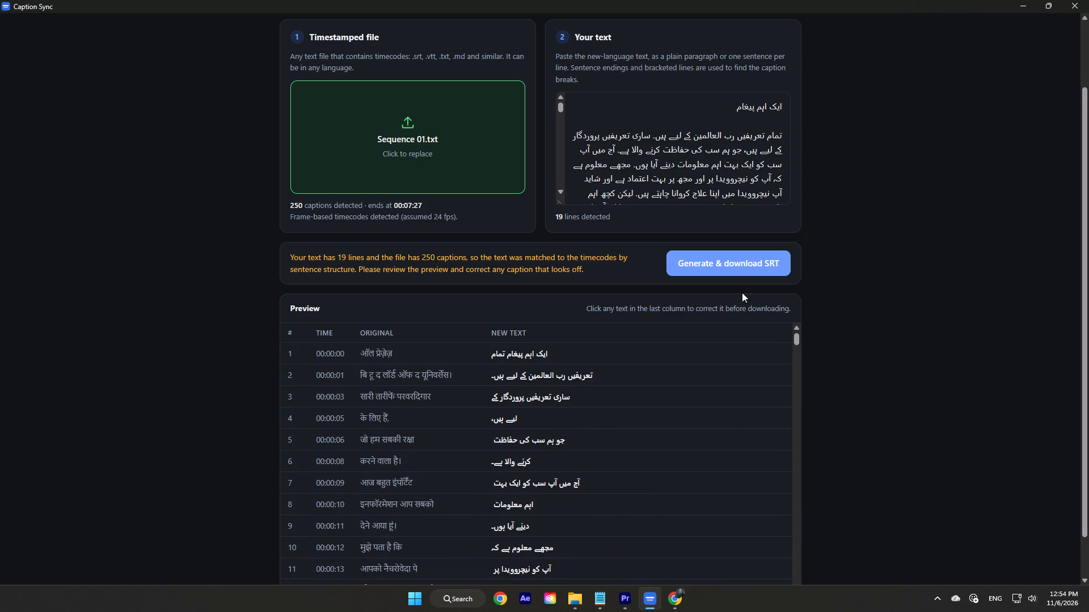
# Generate the synced SRT and choose the folder "A Very Important Message for Everyone" as its save location.
pyautogui.click(747, 266)
pyautogui.scroll(-5, 96, 193)
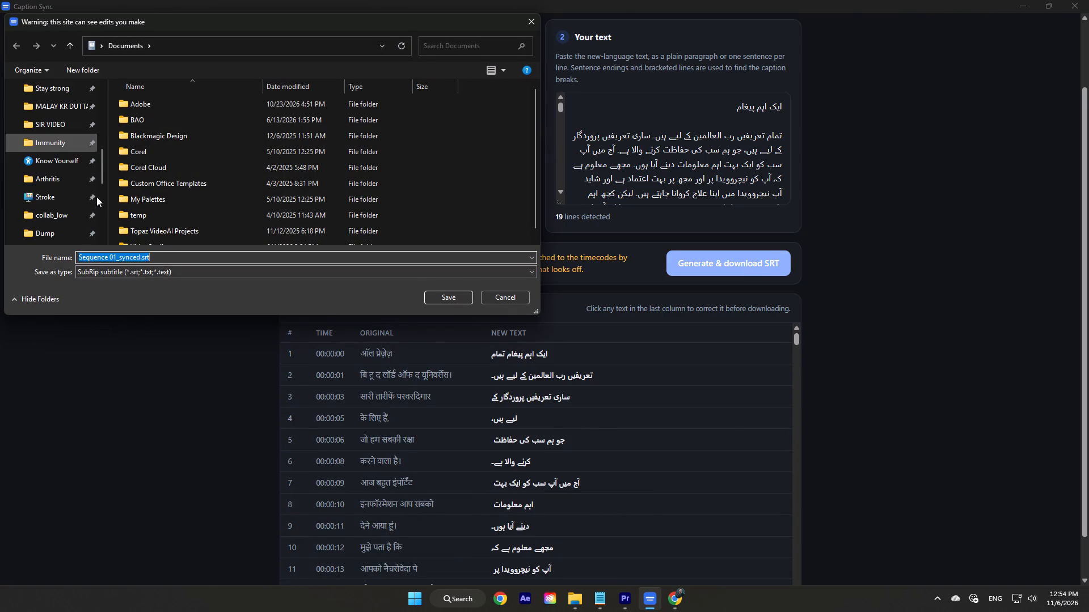
pyautogui.scroll(-2, 85, 212)
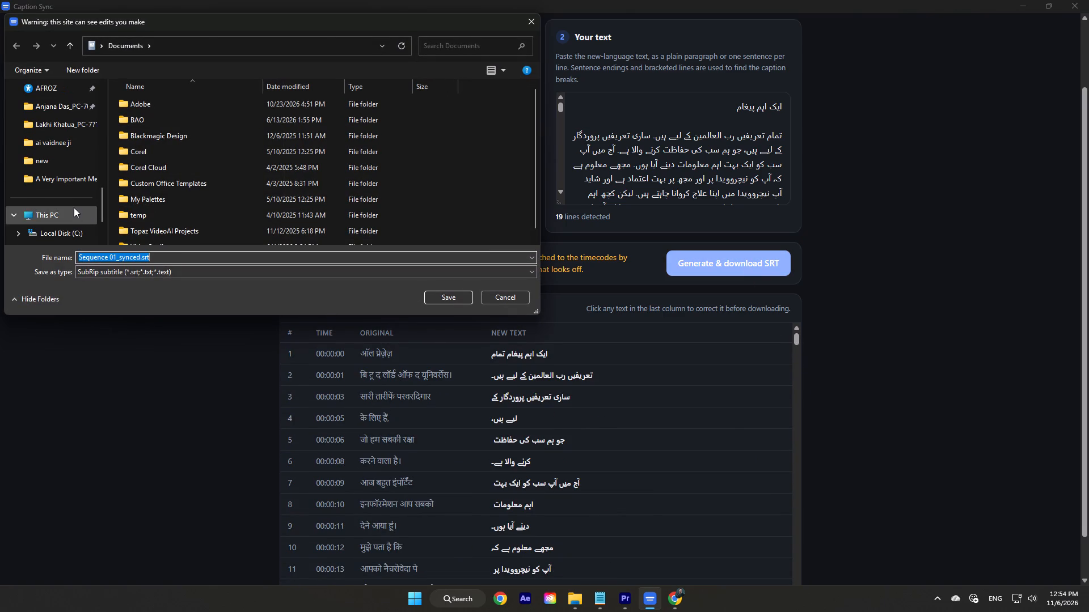
pyautogui.click(60, 176)
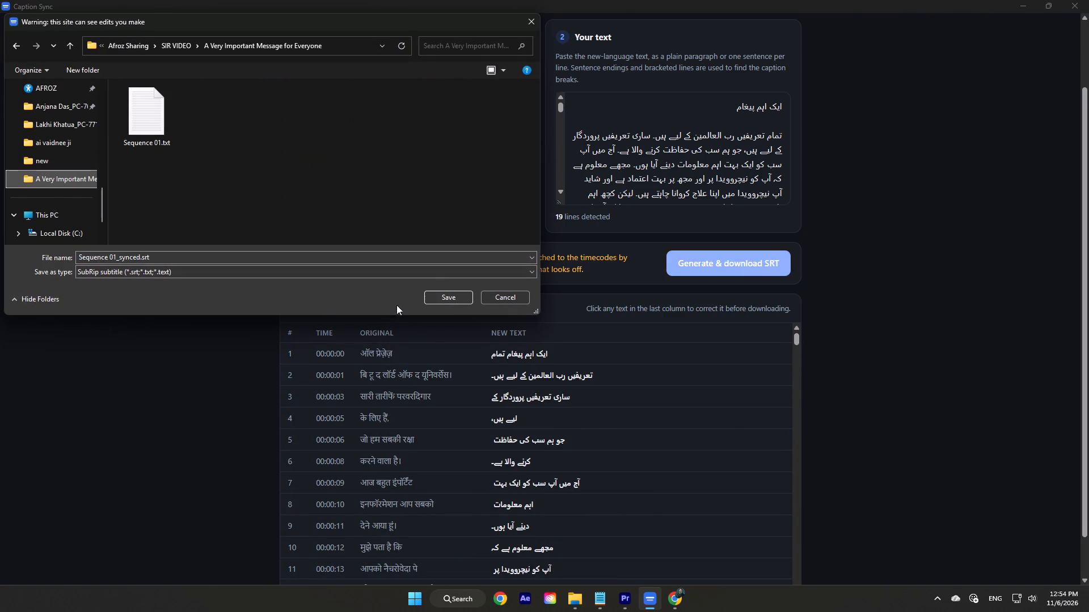